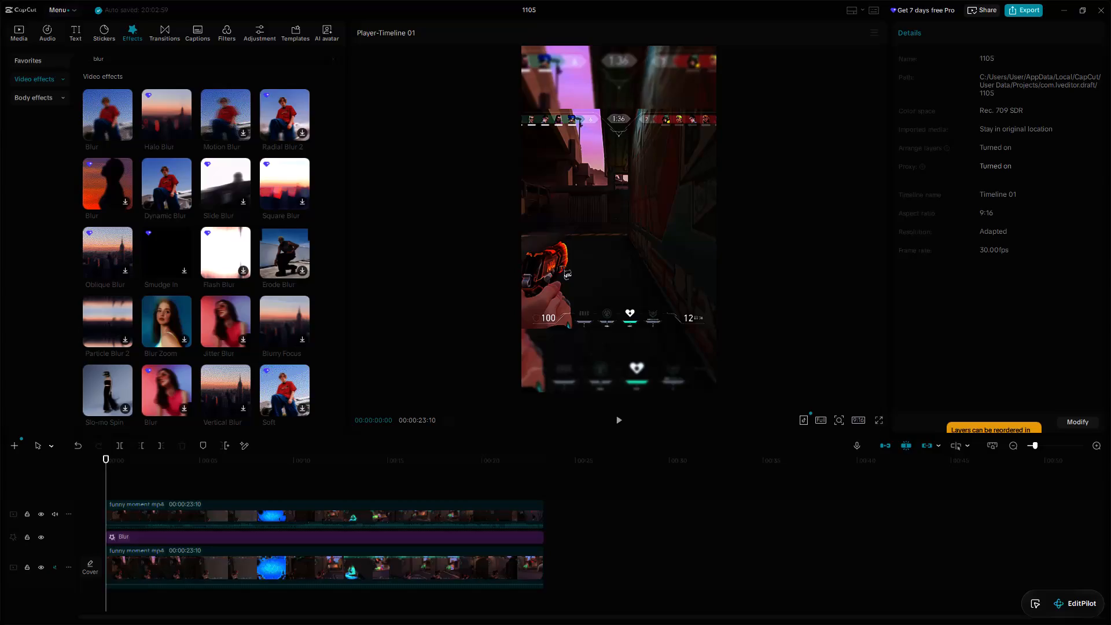
pyautogui.press('space')
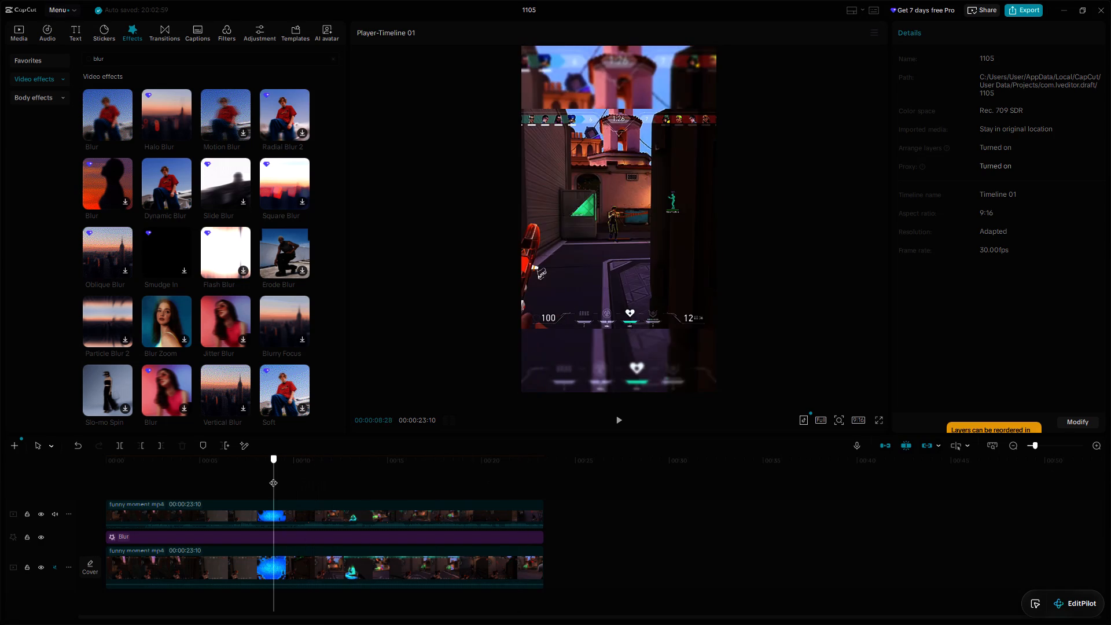
pyautogui.moveTo(273, 477); pyautogui.dragTo(271, 477)
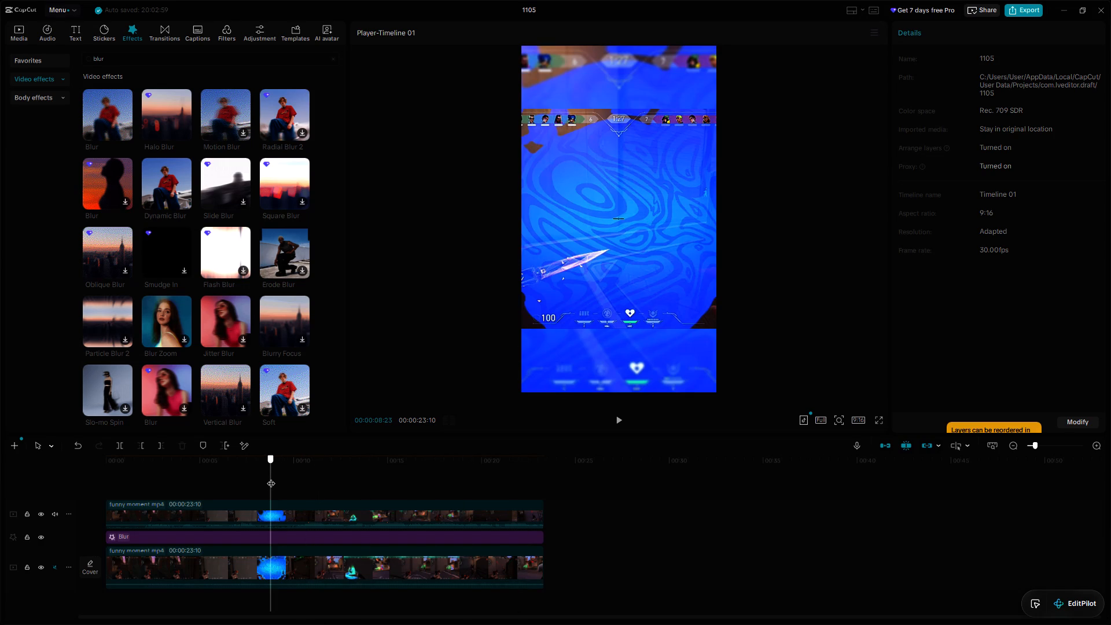
pyautogui.moveTo(271, 477); pyautogui.dragTo(555, 468)
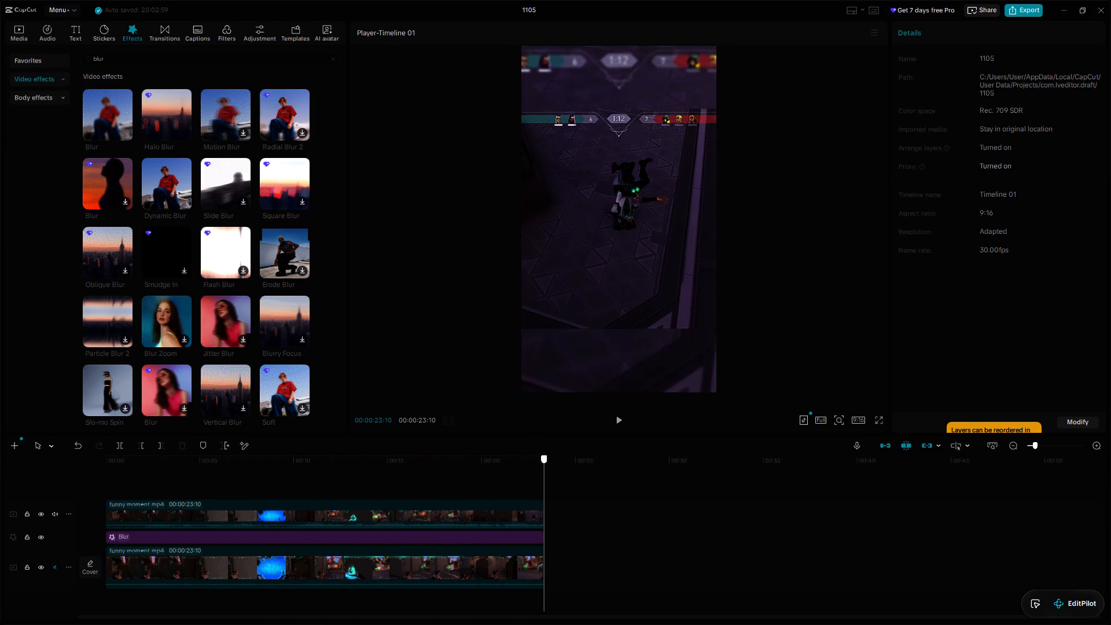
pyautogui.moveTo(555, 468); pyautogui.dragTo(78, 470)
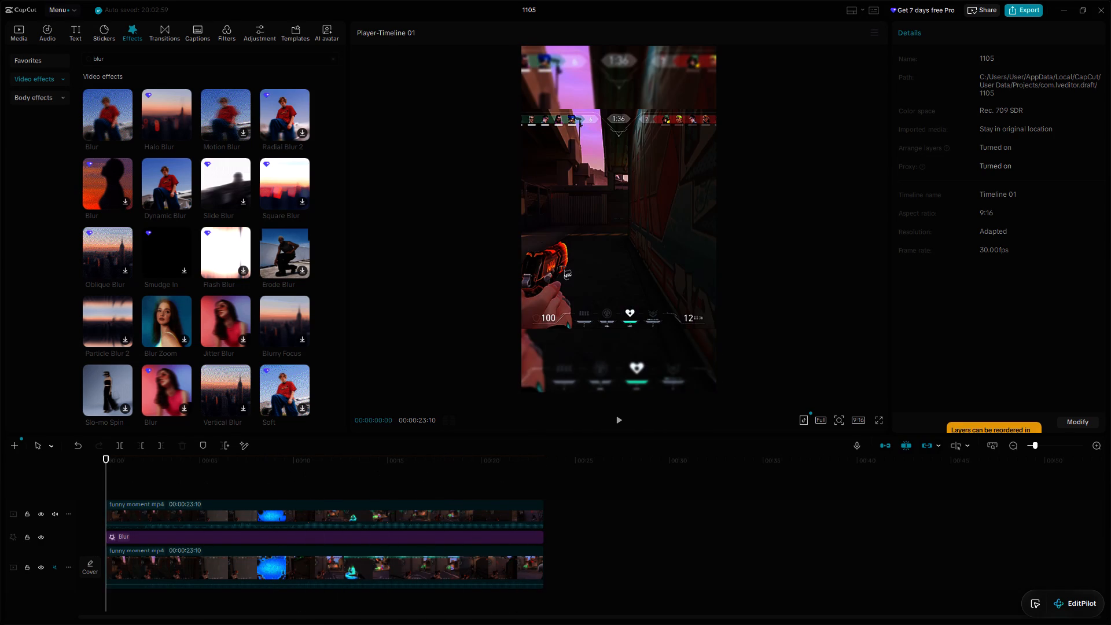
pyautogui.press('space')
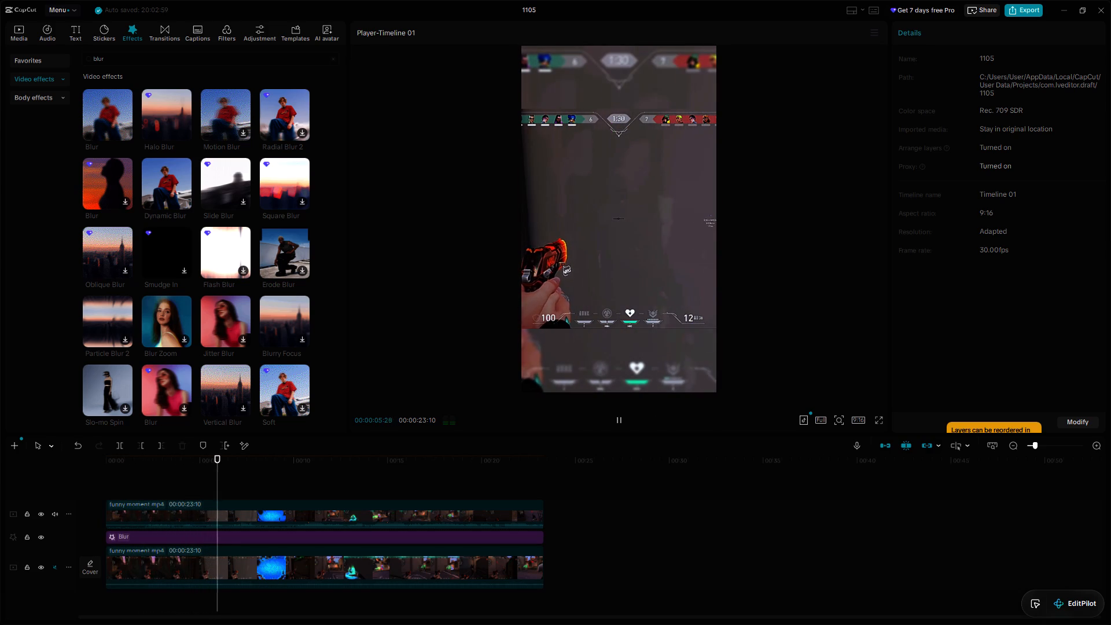
pyautogui.press('space')
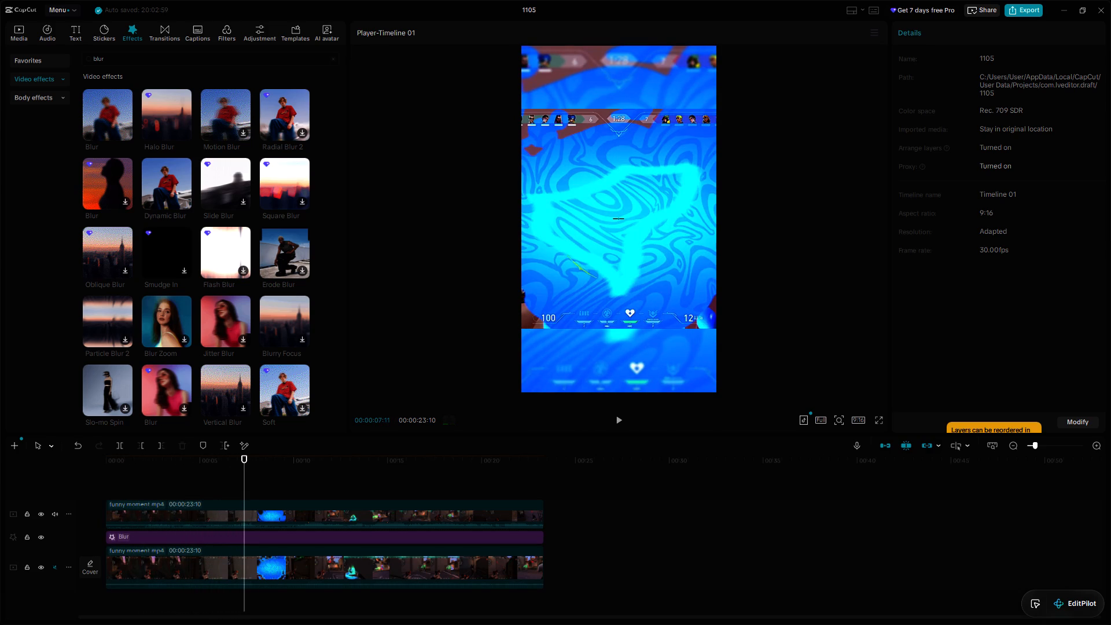
pyautogui.moveTo(242, 477); pyautogui.dragTo(213, 481)
pyautogui.moveTo(214, 479); pyautogui.dragTo(185, 483)
pyautogui.press('space')
pyautogui.press('space')
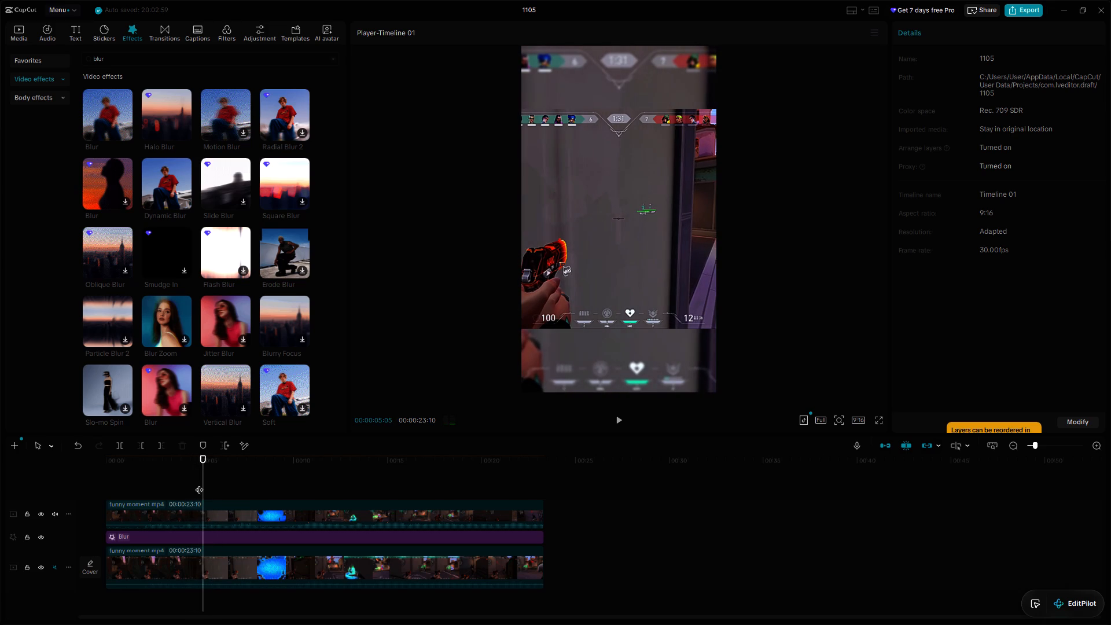
# Split both video clips and the blur effect together at 00:00:04:15.
pyautogui.moveTo(200, 481); pyautogui.dragTo(129, 482)
pyautogui.press('space')
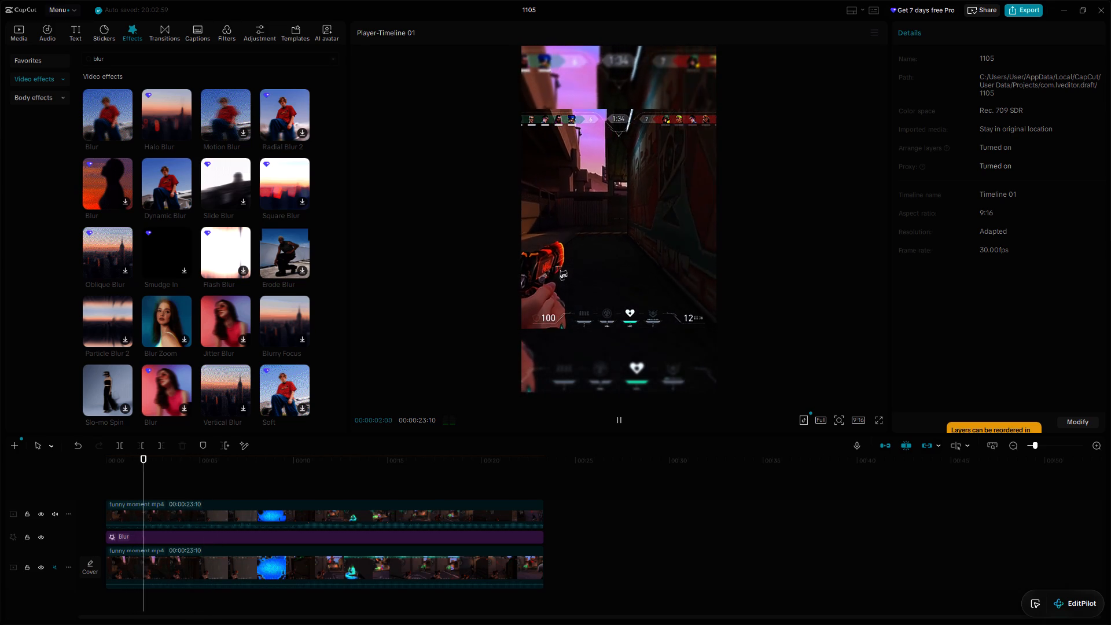
pyautogui.press('space')
pyautogui.press('space')
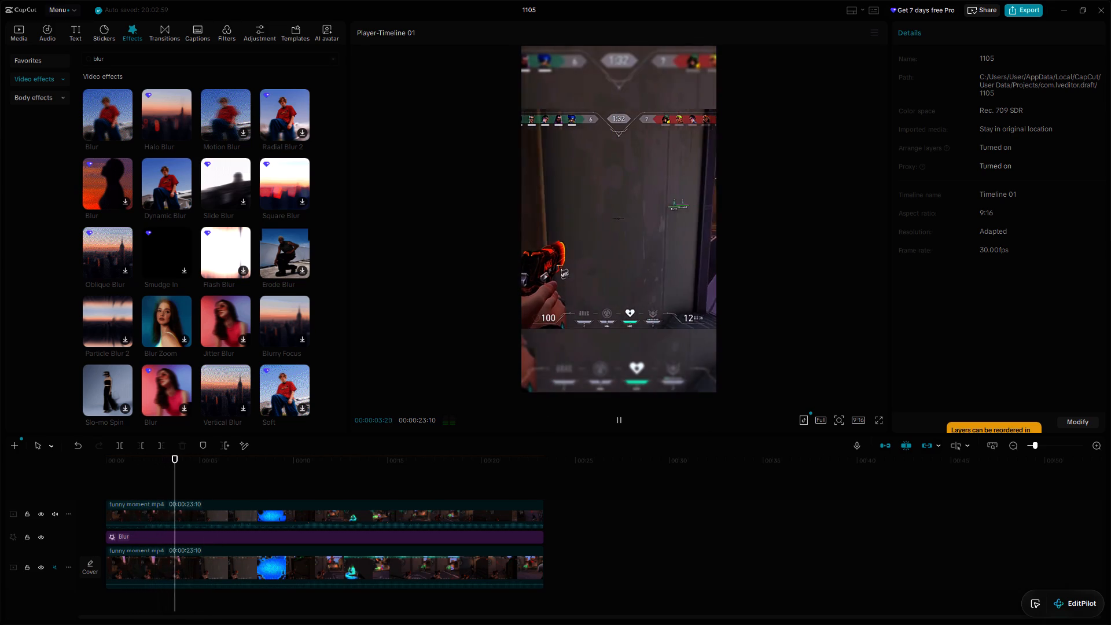
pyautogui.press('space')
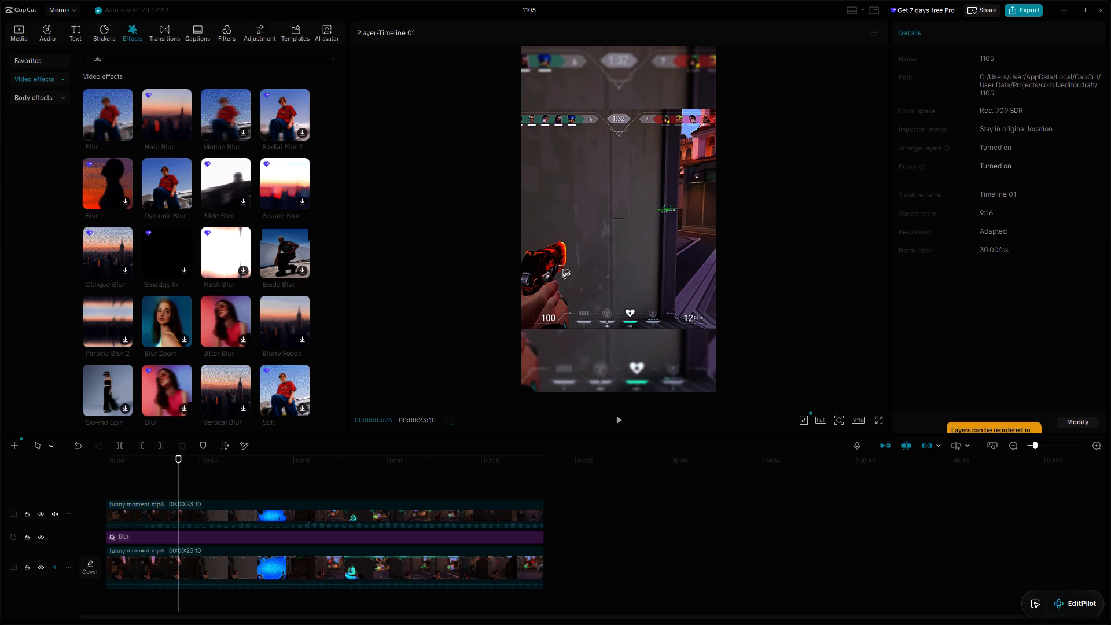
pyautogui.press('space')
pyautogui.press('space')
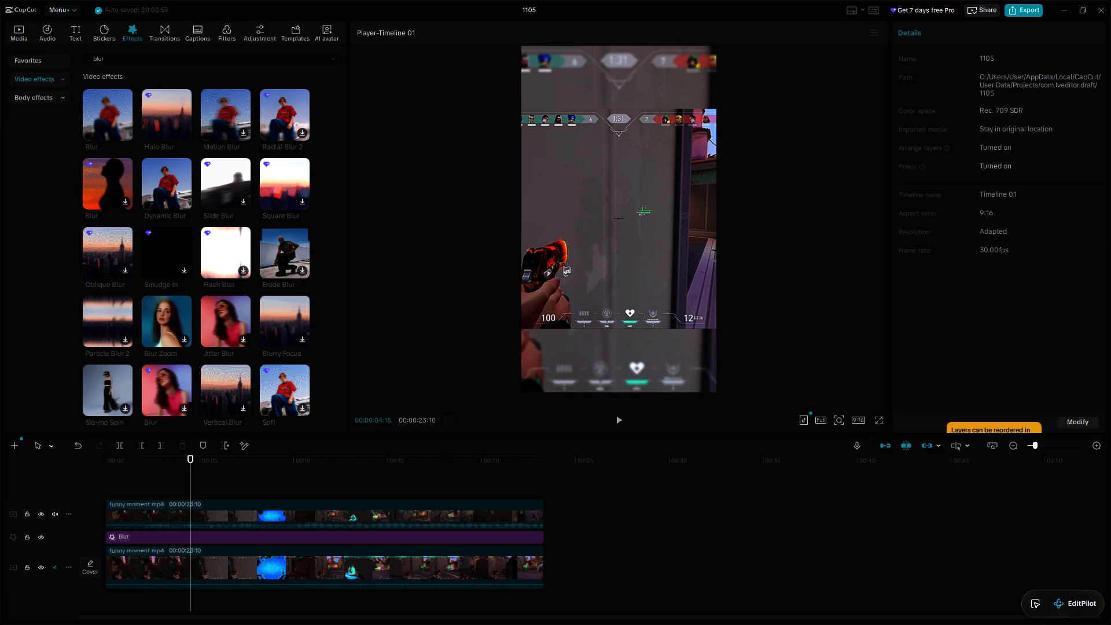
pyautogui.keyDown('shift'); pyautogui.click(198, 510); pyautogui.keyUp('shift')
pyautogui.keyDown('shift'); pyautogui.click(200, 535); pyautogui.keyUp('shift')
pyautogui.keyDown('shift'); pyautogui.click(200, 560); pyautogui.keyUp('shift')
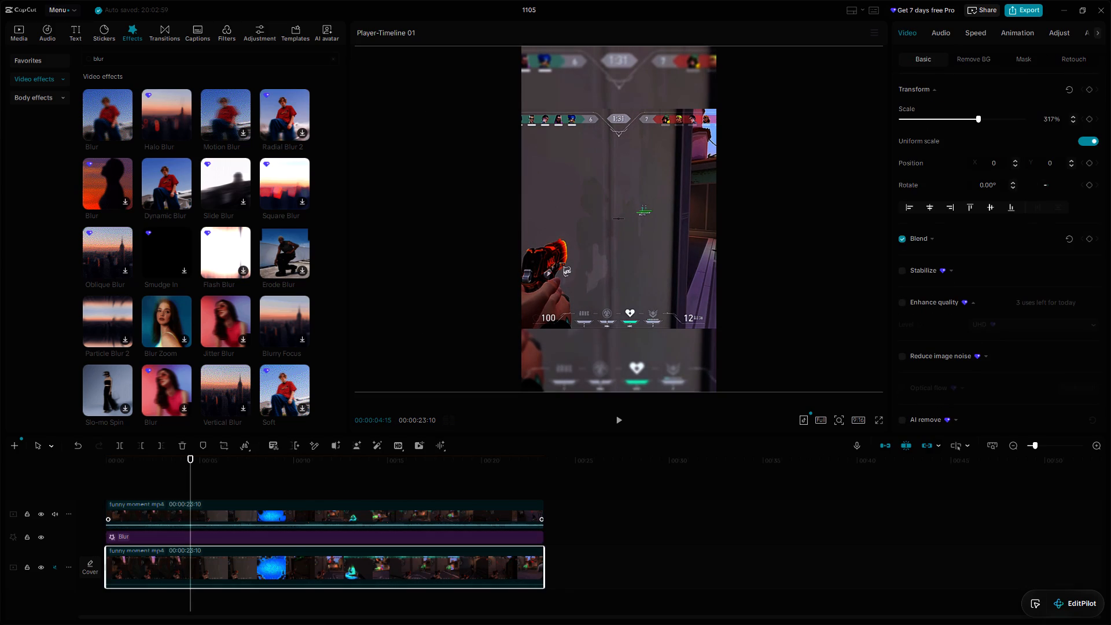
pyautogui.keyDown('ctrl'); pyautogui.click(214, 521); pyautogui.keyUp('ctrl')
pyautogui.keyDown('ctrl'); pyautogui.click(207, 536); pyautogui.keyUp('ctrl')
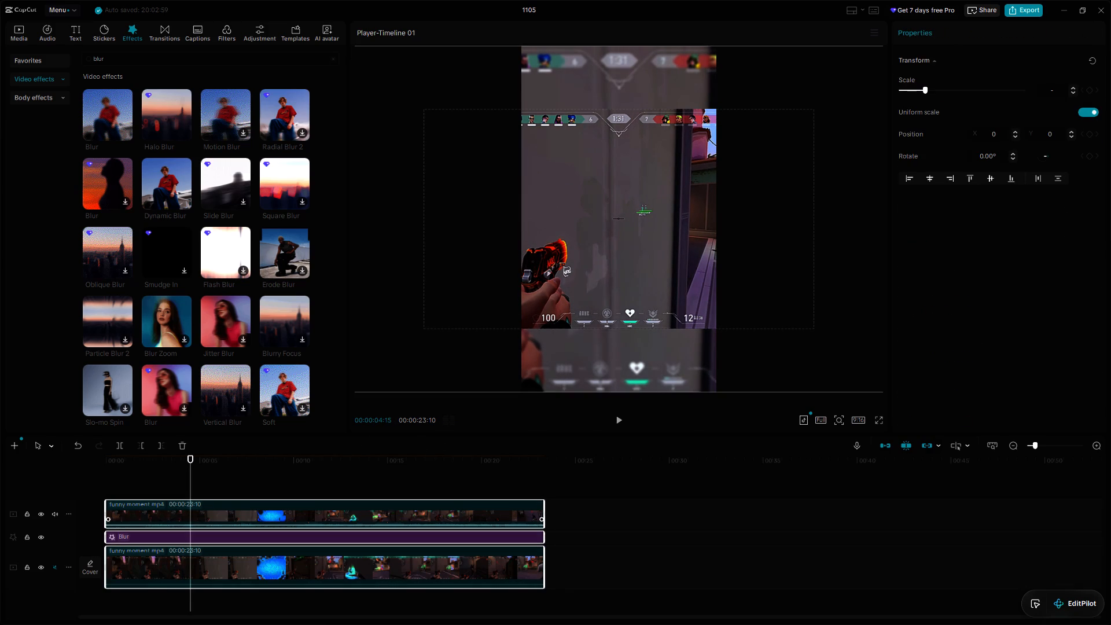
pyautogui.hotkey('ctrl', 'b')
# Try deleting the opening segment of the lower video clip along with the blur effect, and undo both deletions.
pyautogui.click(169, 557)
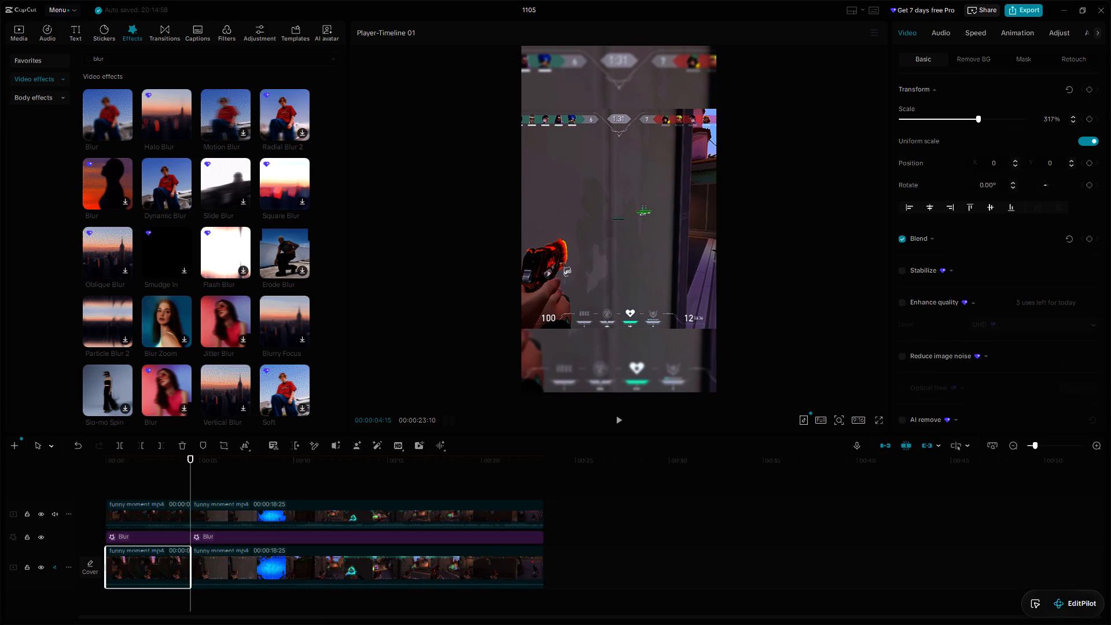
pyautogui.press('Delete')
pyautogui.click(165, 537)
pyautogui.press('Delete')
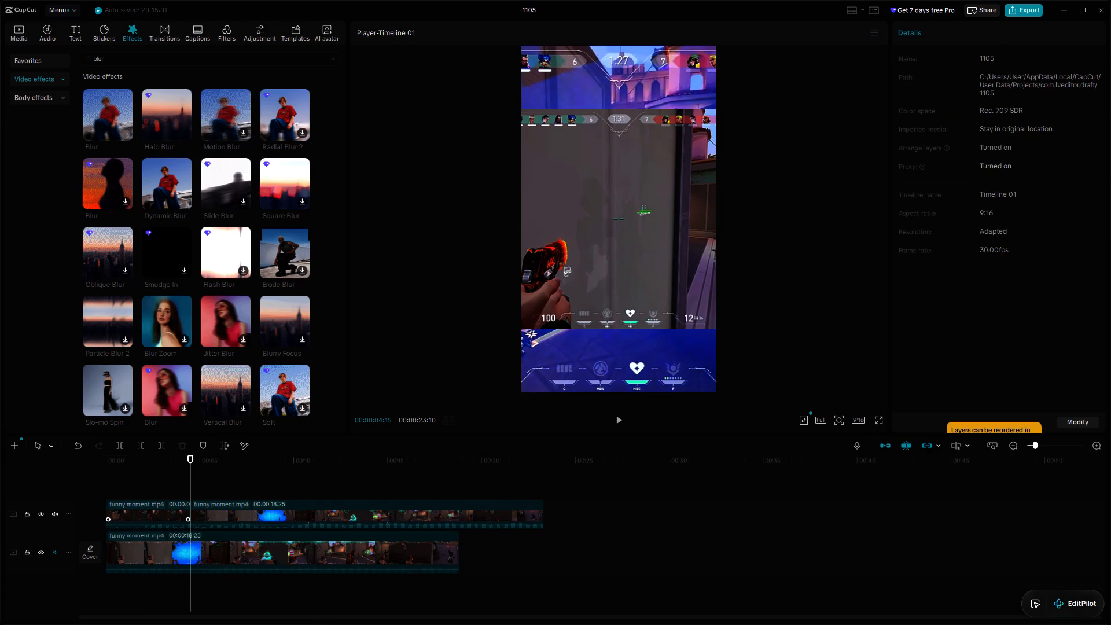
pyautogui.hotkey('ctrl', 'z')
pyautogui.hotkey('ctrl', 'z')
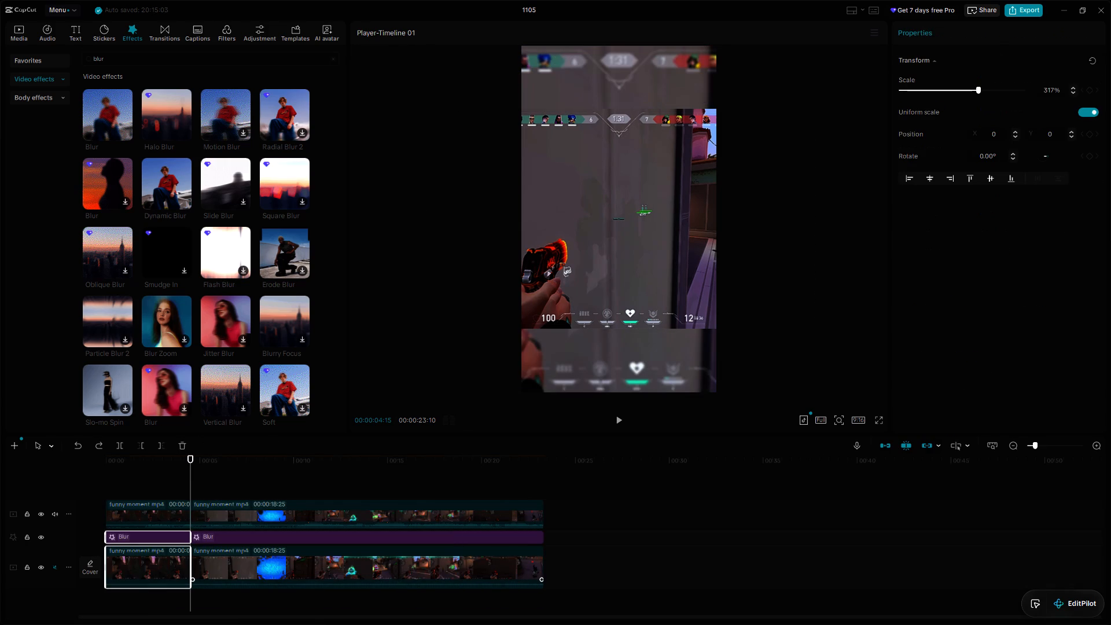
# Delete the opening segments before the 00:00:04:15 split from the lower and upper video tracks.
pyautogui.click(164, 540)
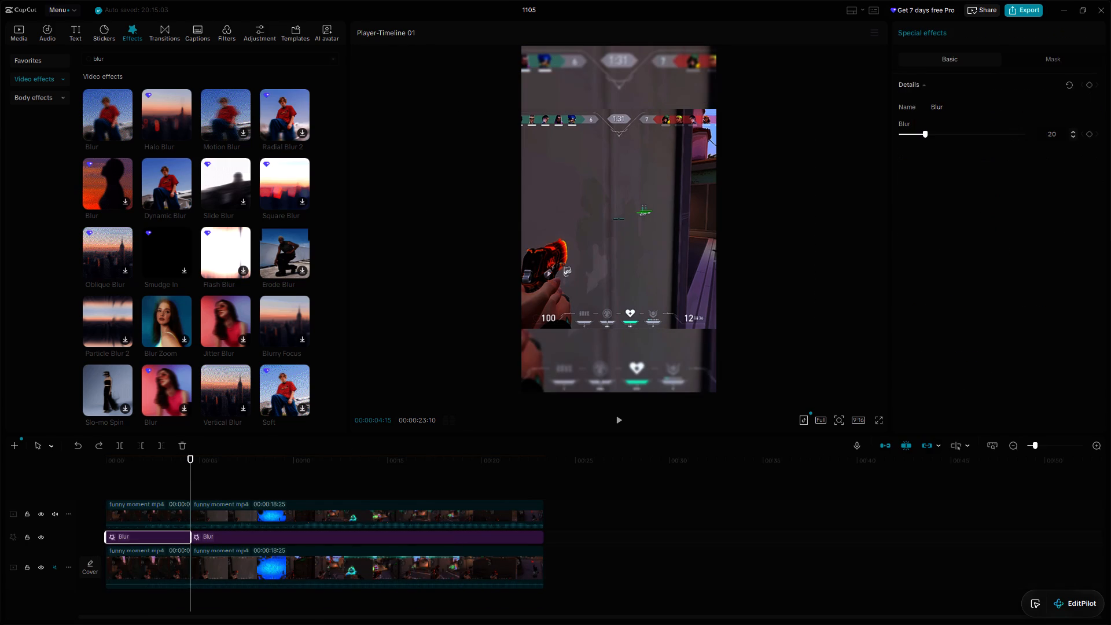
pyautogui.click(165, 557)
pyautogui.press('Delete')
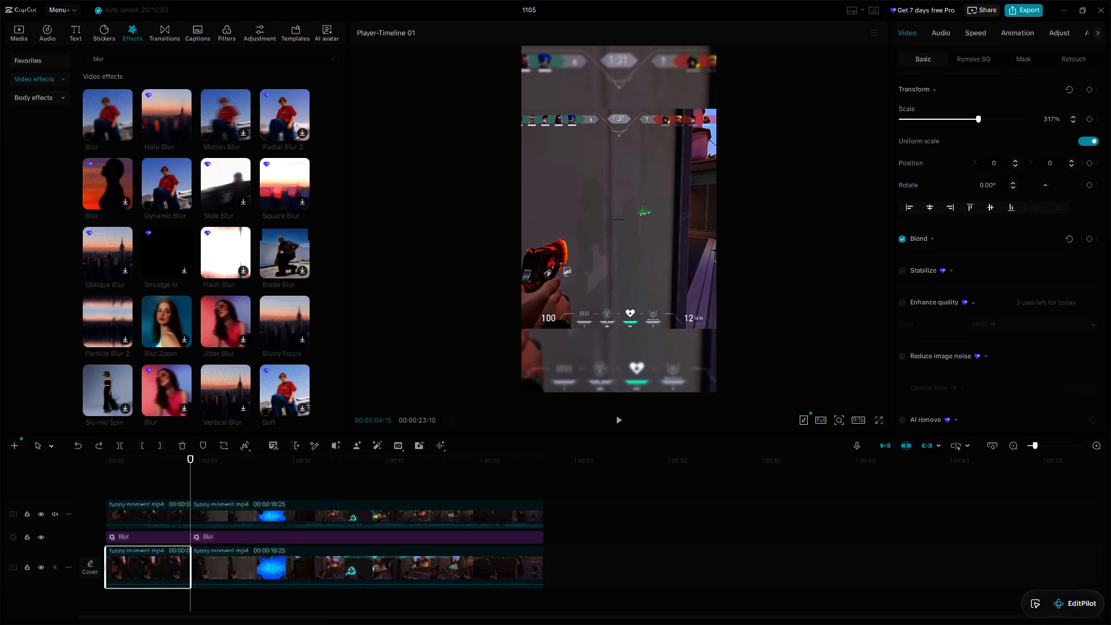
pyautogui.click(167, 519)
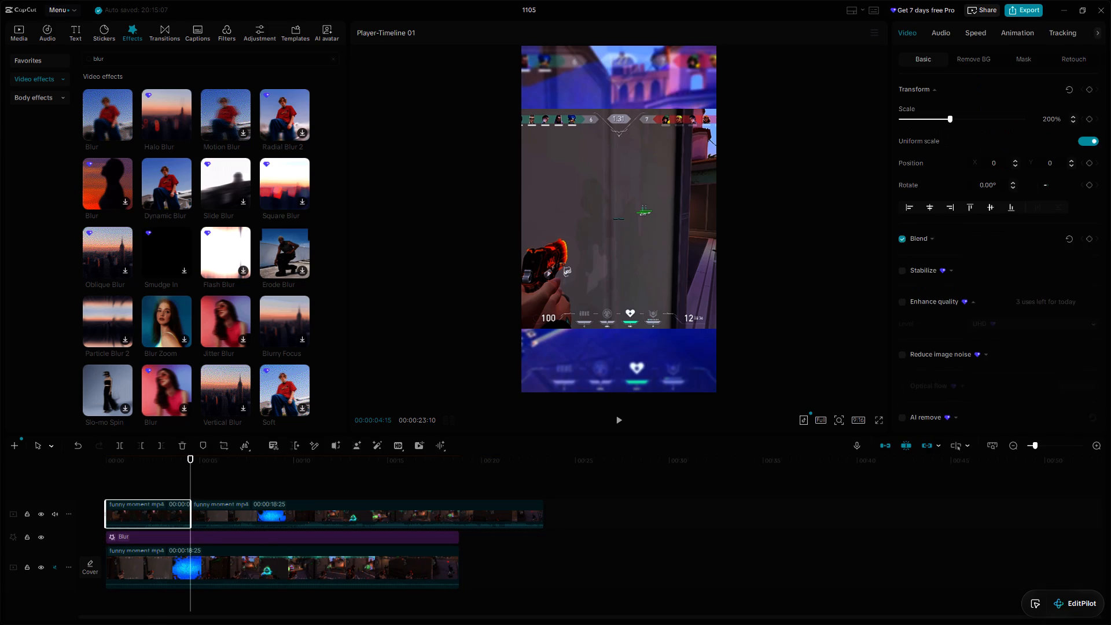
pyautogui.press('Delete')
# Move the remaining upper video clip to the timeline's start, aligned with the lower clip.
pyautogui.moveTo(322, 513); pyautogui.dragTo(189, 506)
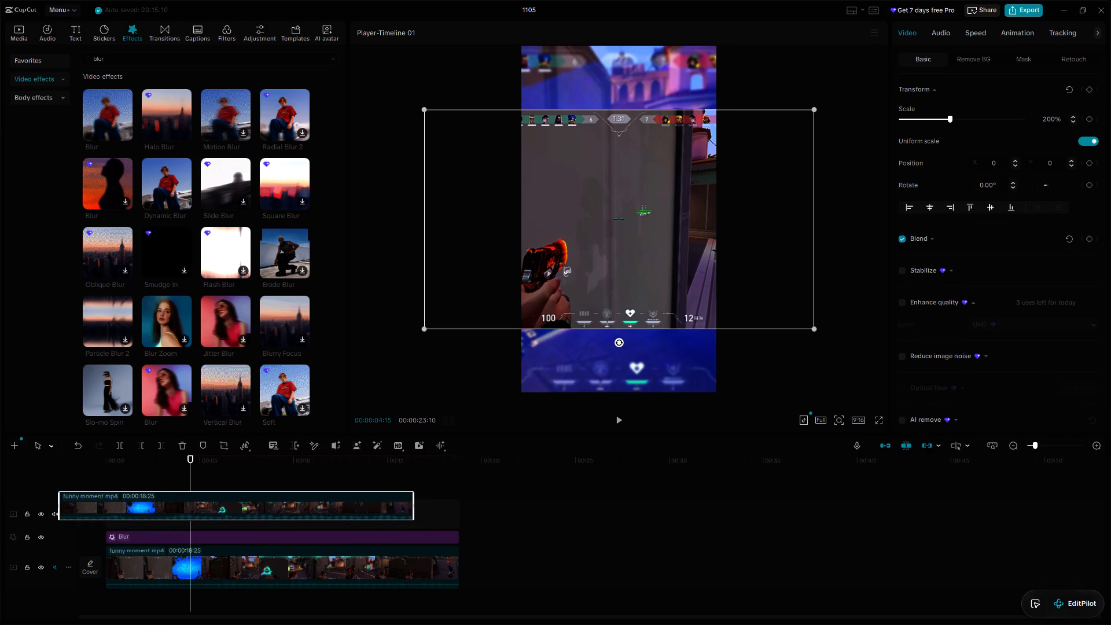
pyautogui.moveTo(189, 506); pyautogui.dragTo(187, 506)
# Play the trimmed video from its new start and replay the later part to check the cut.
pyautogui.moveTo(190, 476); pyautogui.dragTo(49, 481)
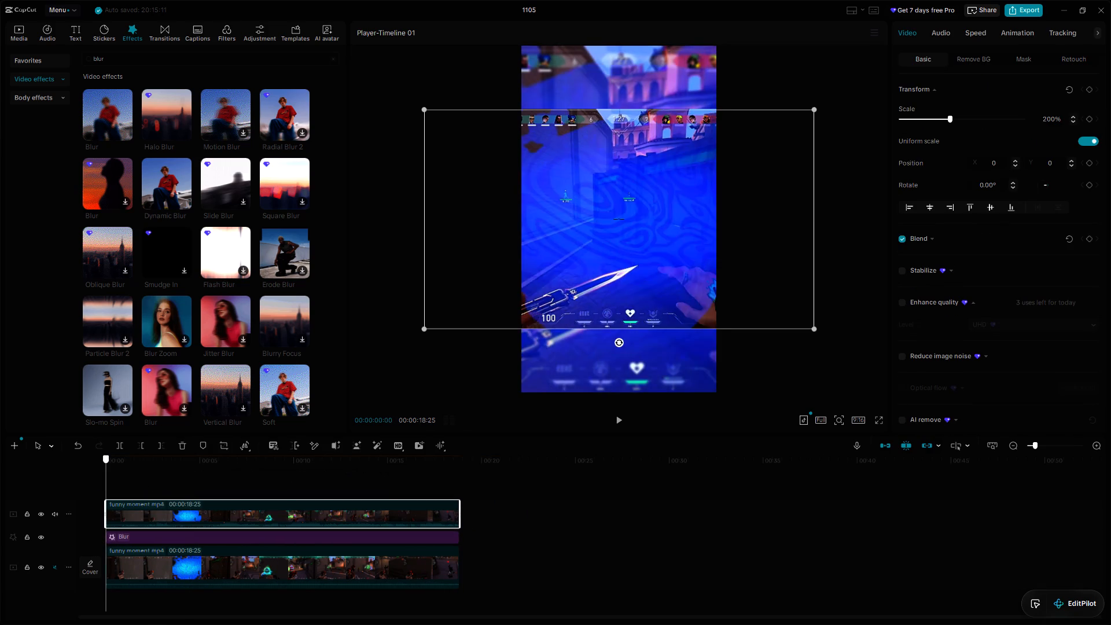
pyautogui.moveTo(49, 481); pyautogui.dragTo(42, 482)
pyautogui.press('space')
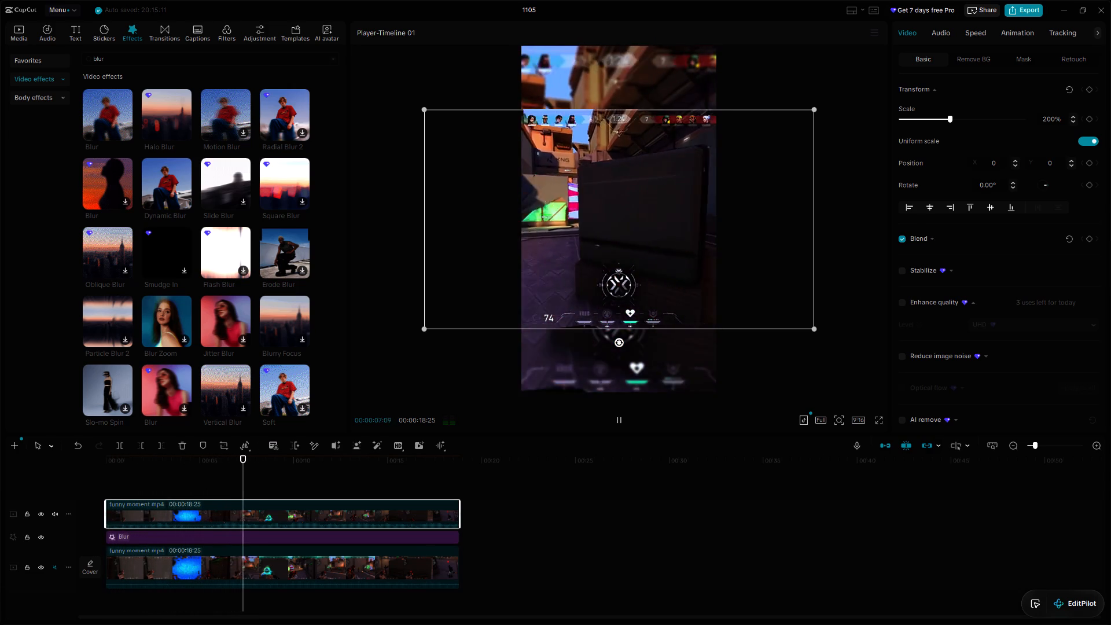
pyautogui.click(786, 481)
pyautogui.moveTo(459, 477); pyautogui.dragTo(202, 480)
pyautogui.press('space')
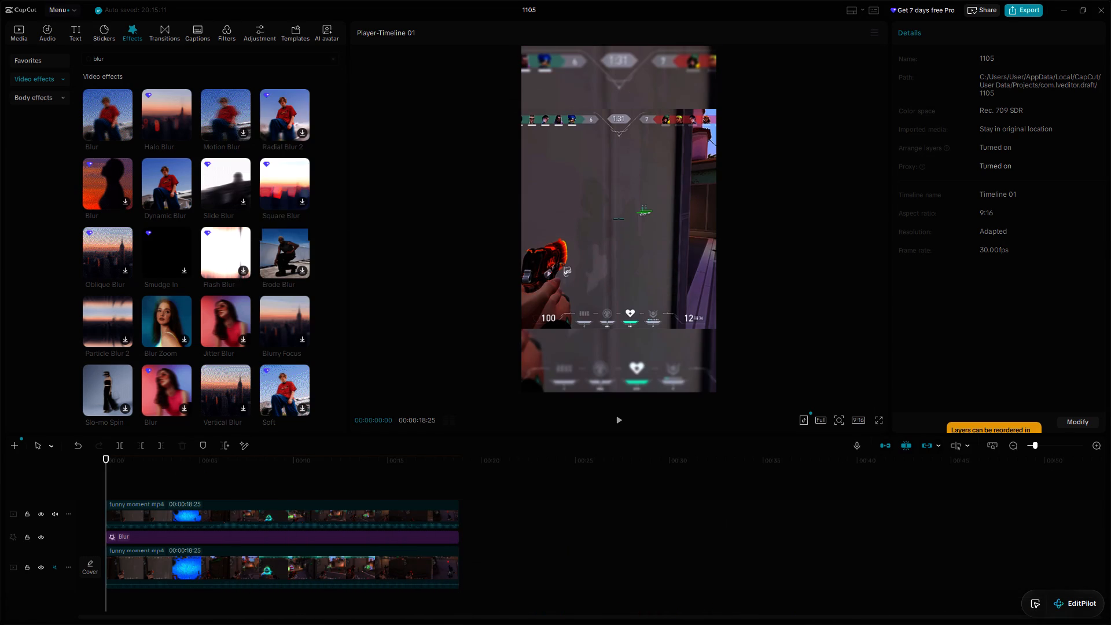
pyautogui.click(73, 32)
pyautogui.click(108, 80)
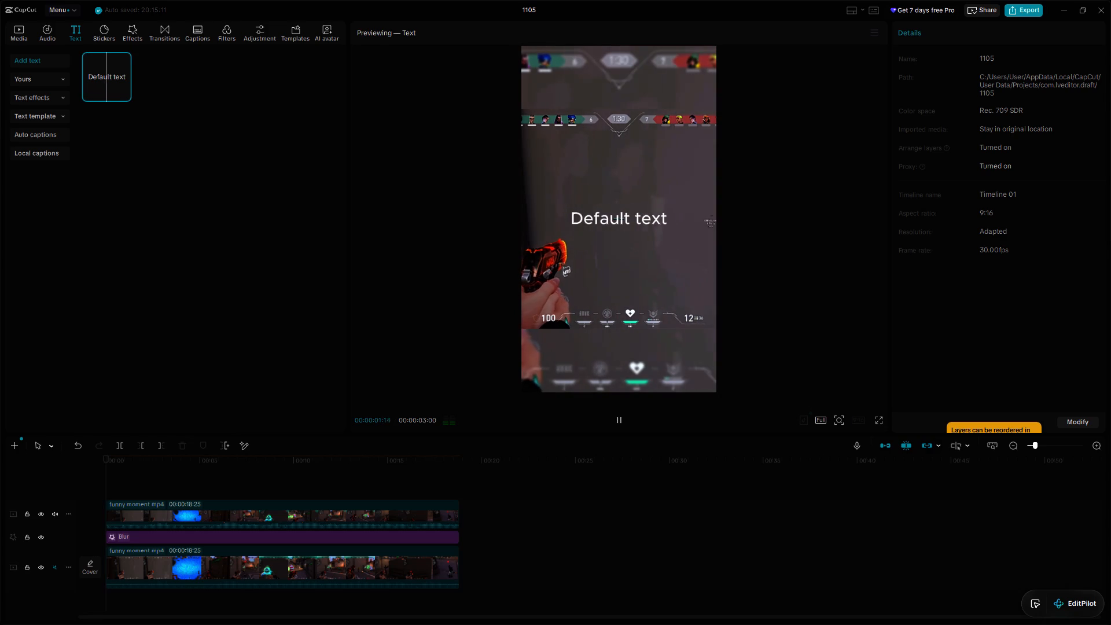
pyautogui.press('space')
pyautogui.press('space')
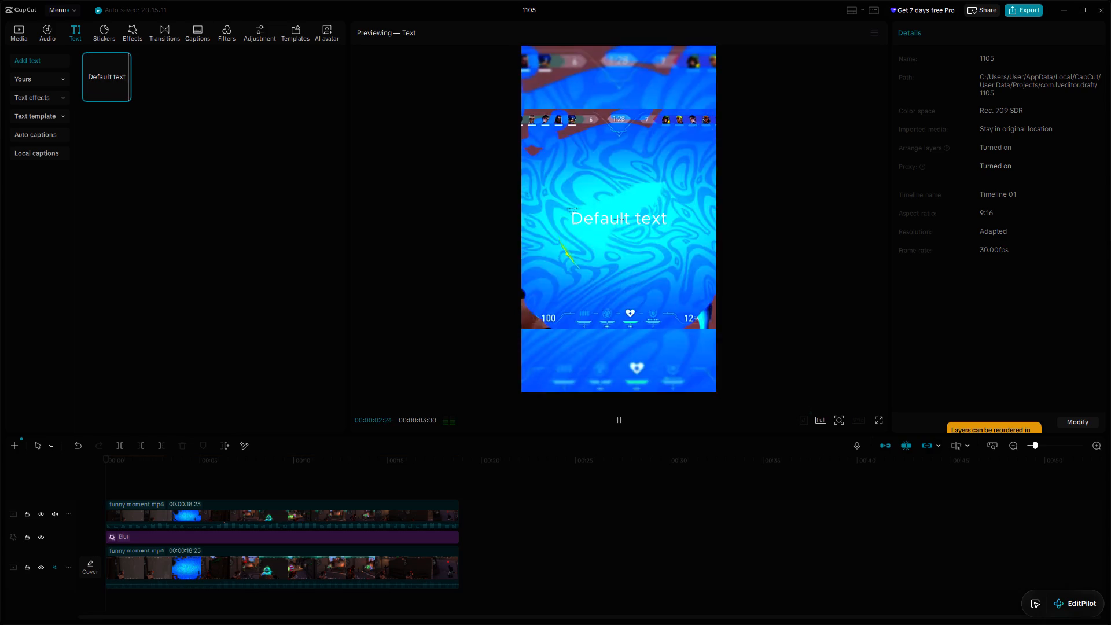
pyautogui.moveTo(111, 71); pyautogui.dragTo(105, 484)
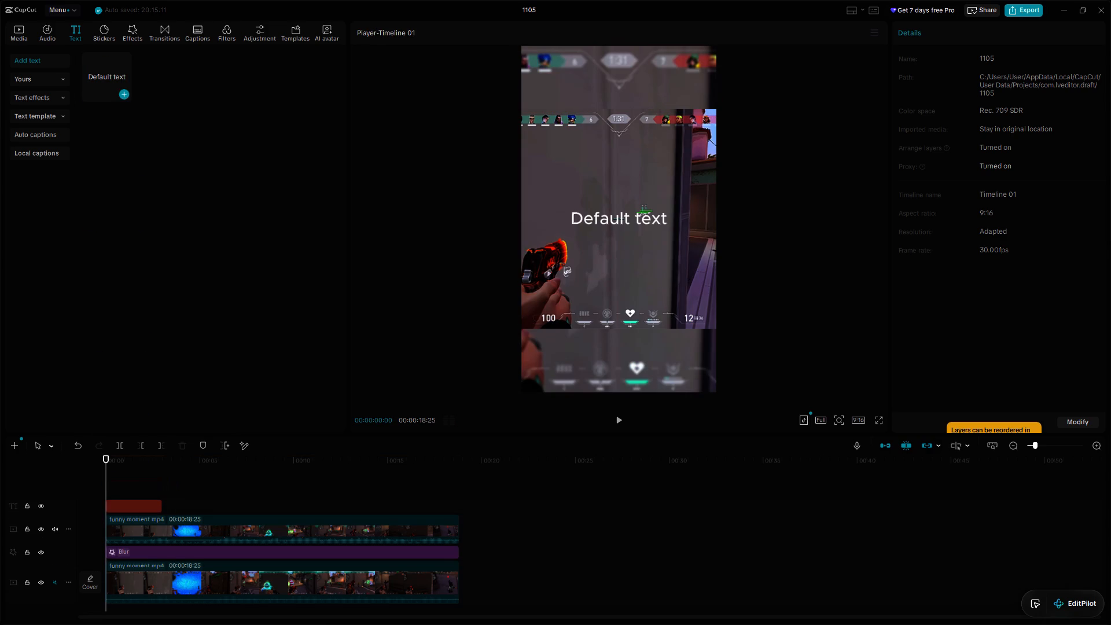
pyautogui.moveTo(160, 506); pyautogui.dragTo(381, 502)
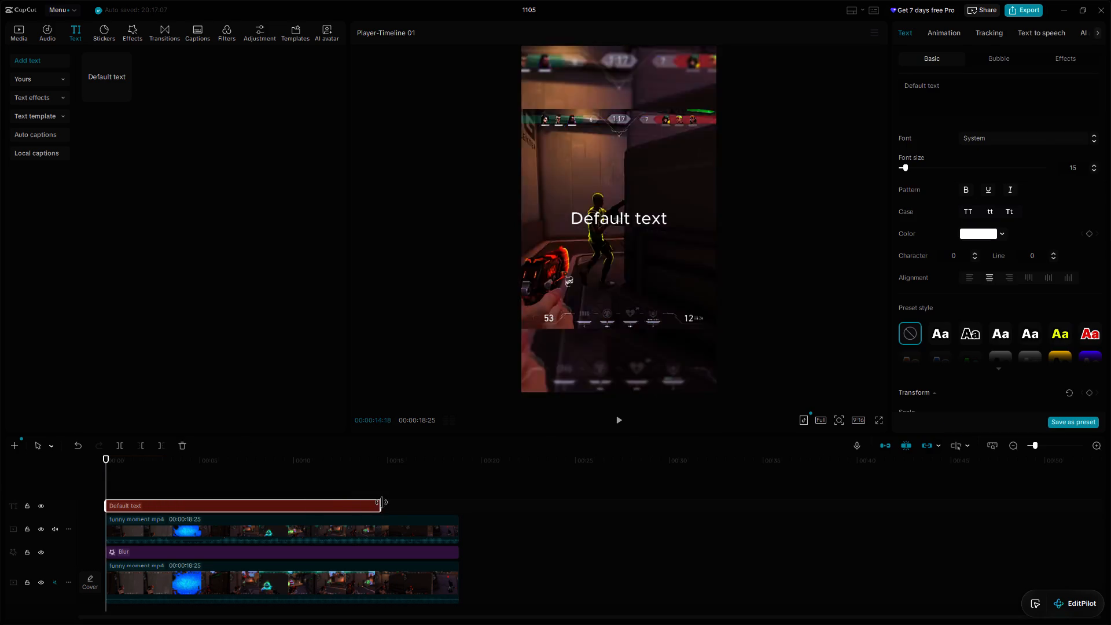
pyautogui.moveTo(381, 502); pyautogui.dragTo(457, 502)
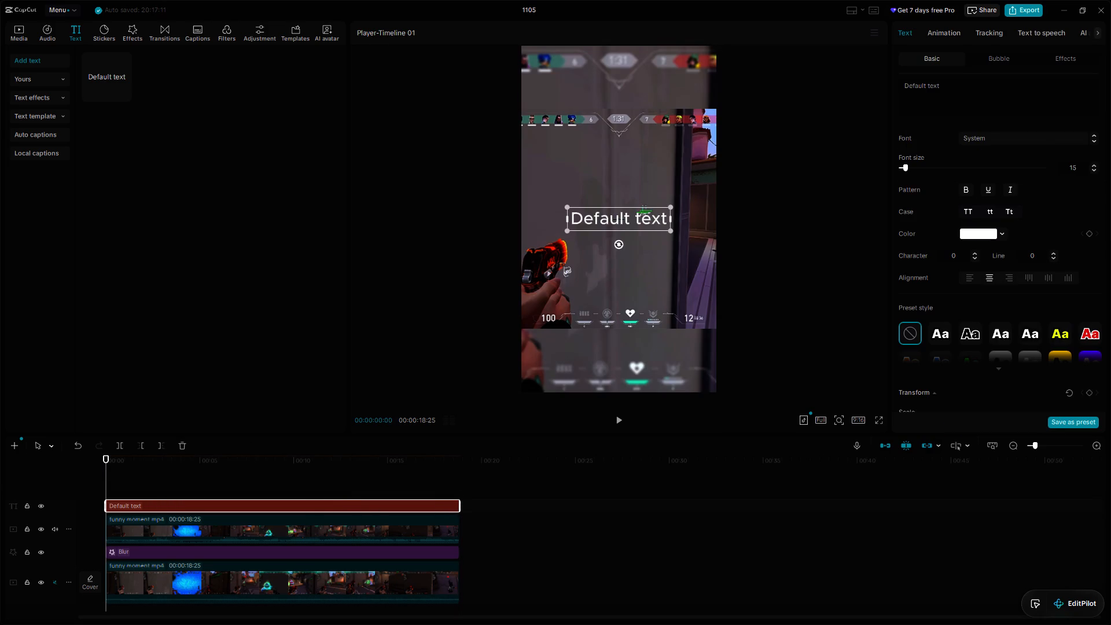
# Move the text up in the frame, horizontally centred just above the sharp gameplay picture.
pyautogui.moveTo(633, 223); pyautogui.dragTo(623, 102)
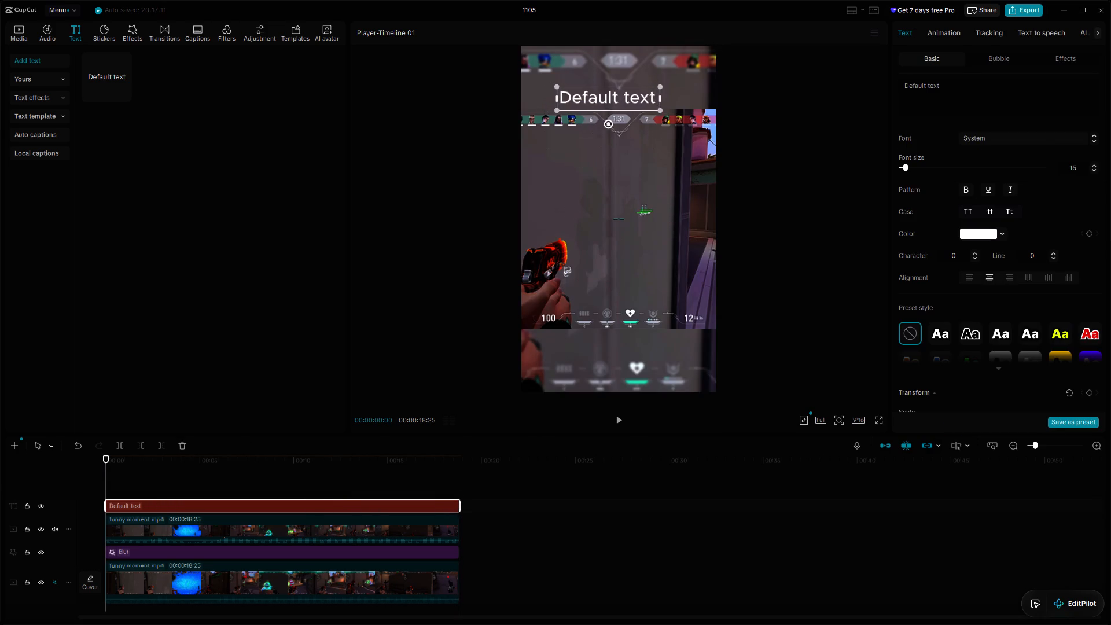
pyautogui.moveTo(623, 102); pyautogui.dragTo(631, 100)
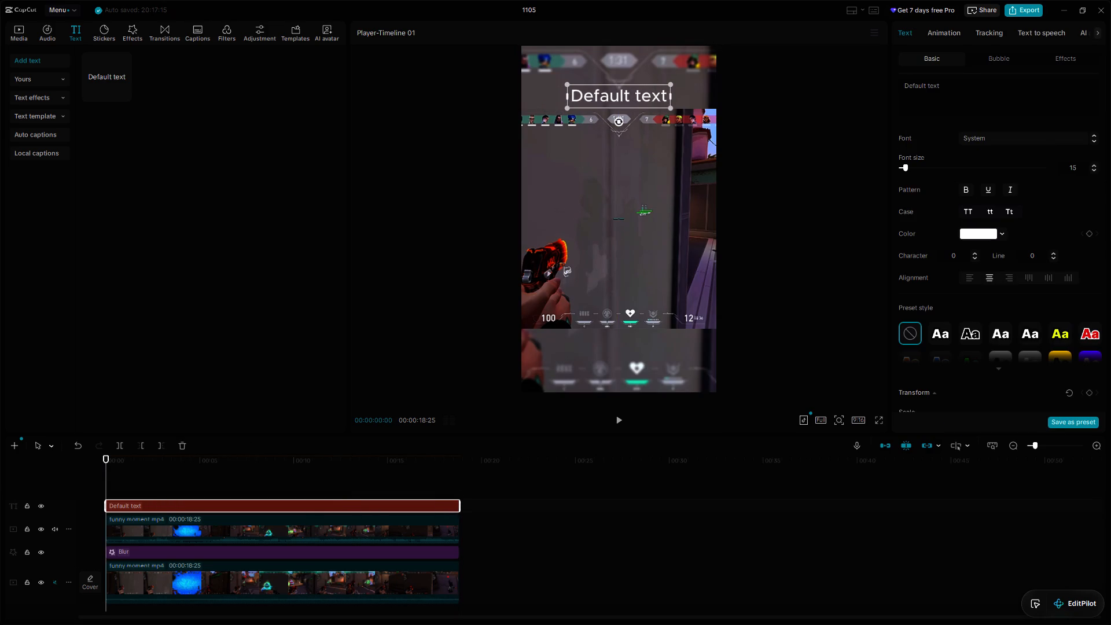
# Set the text's font to Rubik-Bold and its font size to 21.
pyautogui.click(1086, 141)
pyautogui.click(1009, 144)
pyautogui.click(977, 136)
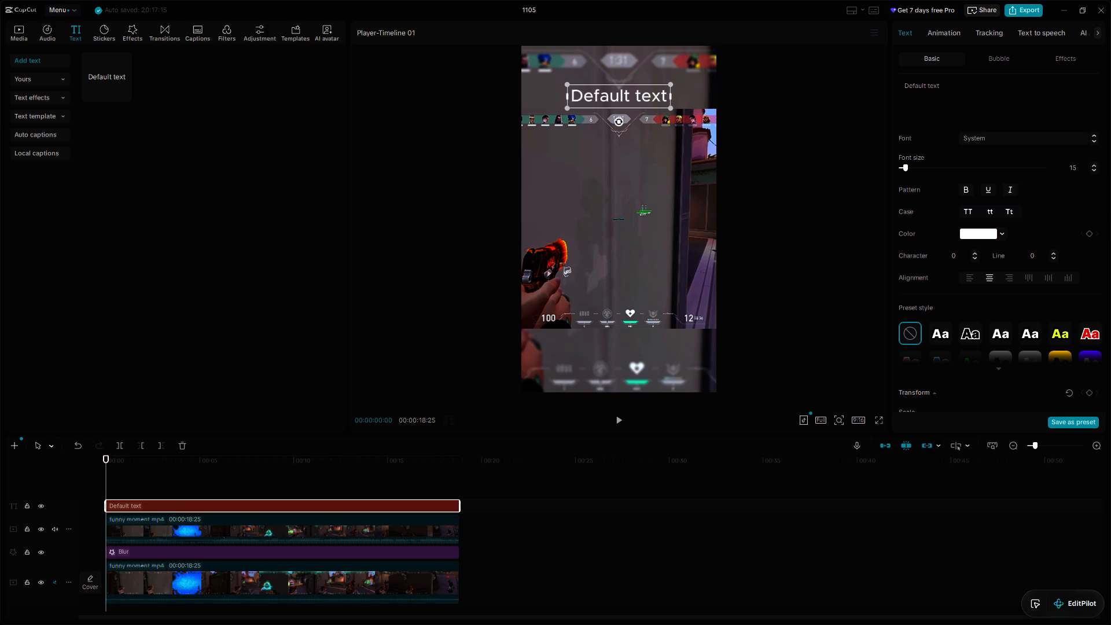
pyautogui.click(987, 139)
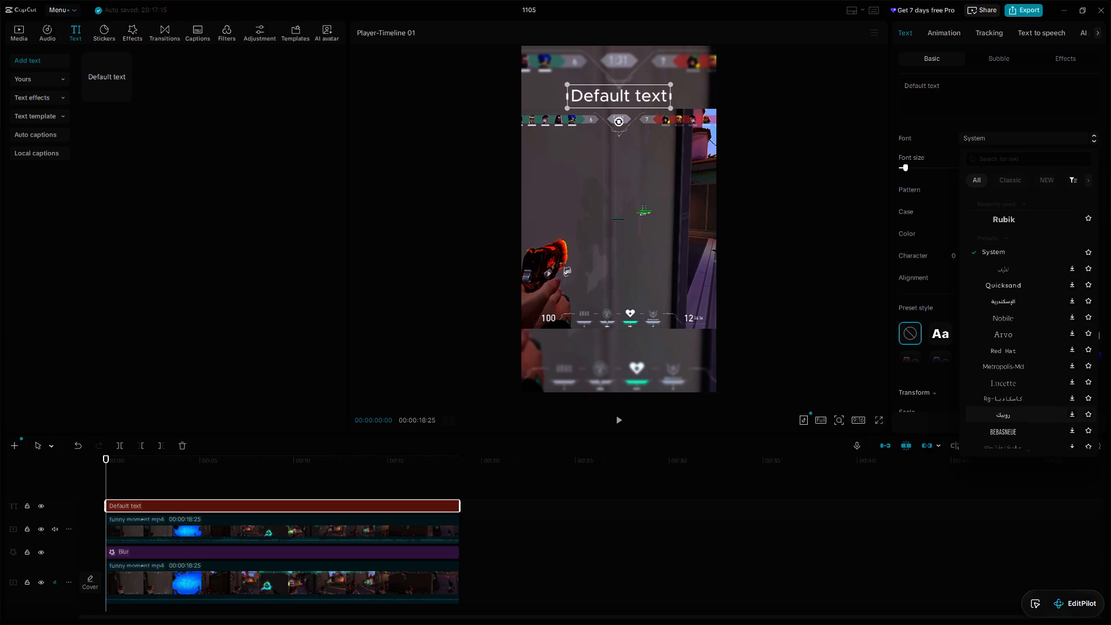
pyautogui.scroll(-1, 1015, 417)
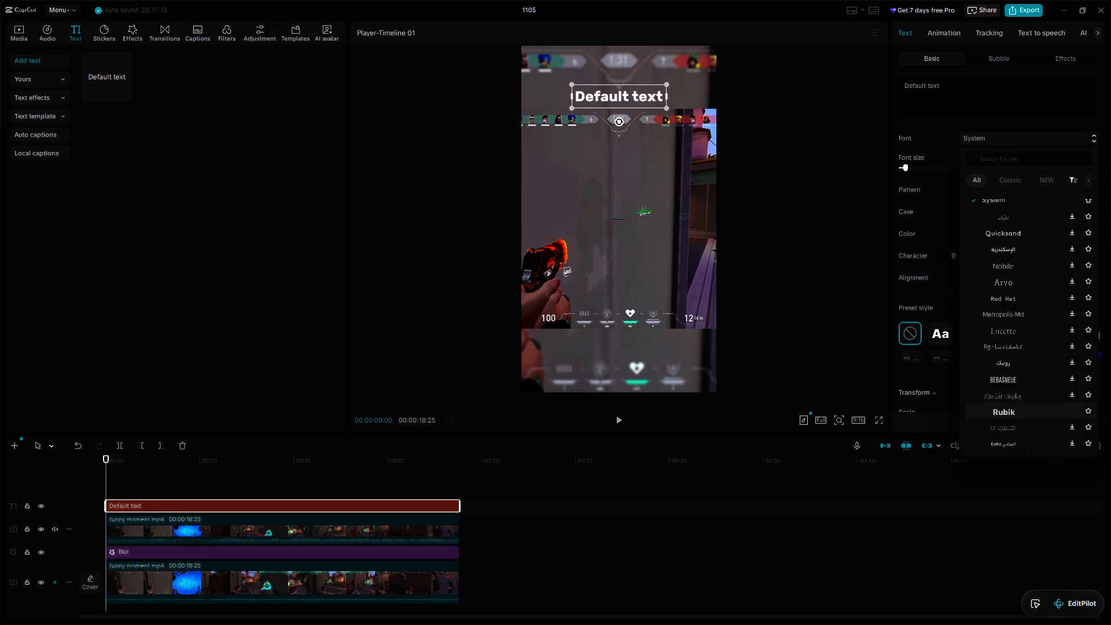
pyautogui.click(1017, 408)
pyautogui.scroll(-2, 1034, 196)
pyautogui.scroll(3, 1034, 196)
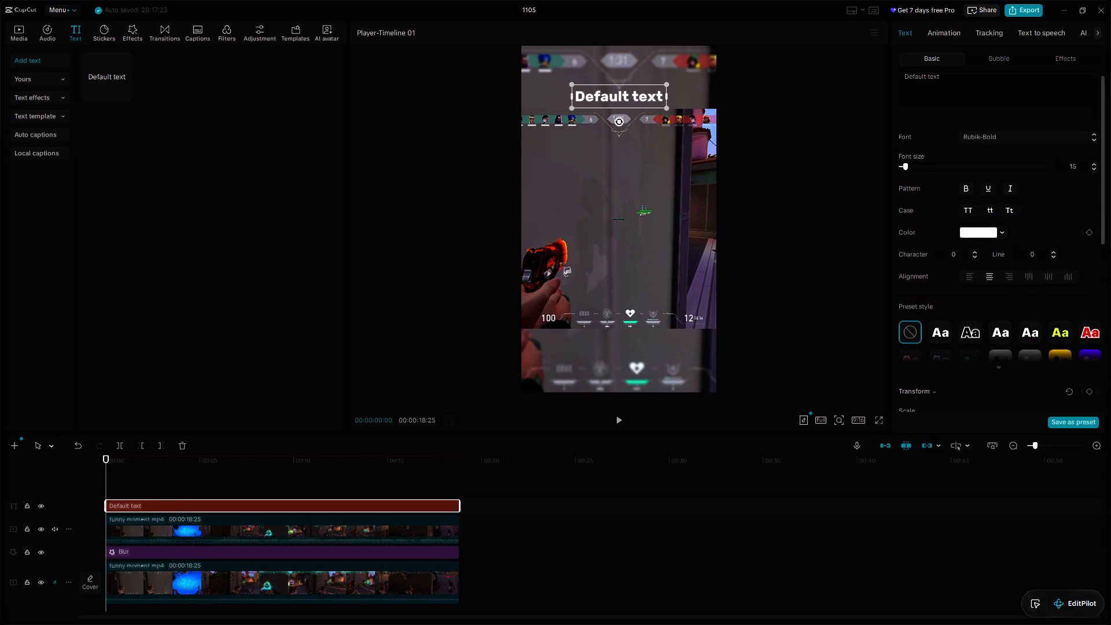
pyautogui.click(905, 164)
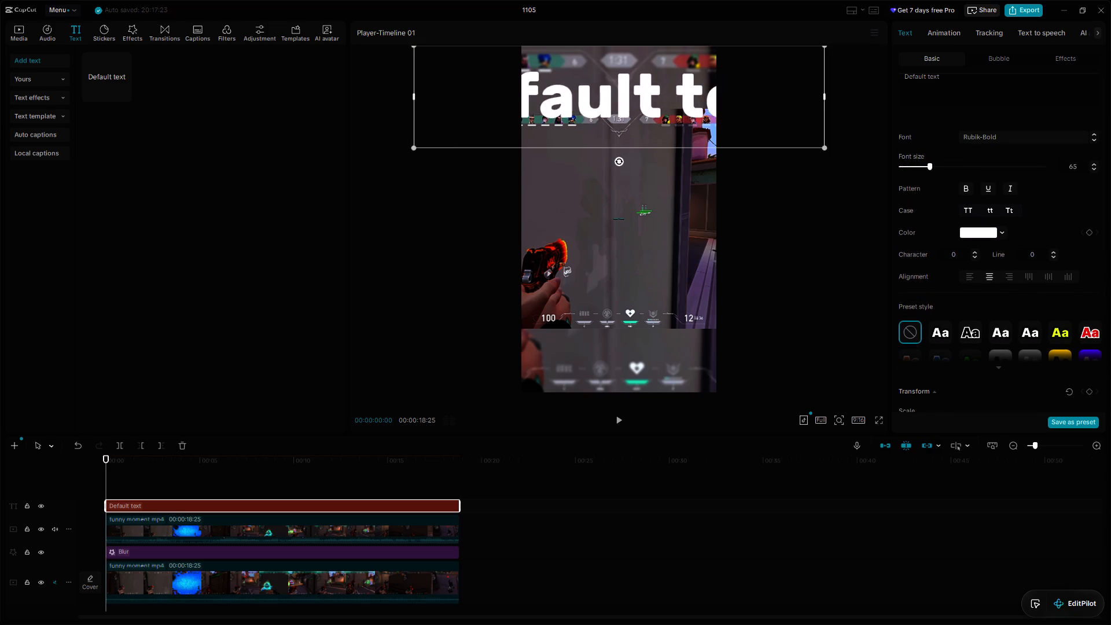
# Apply the preset style with white letters and a black outline to the text.
pyautogui.scroll(-1, 1010, 230)
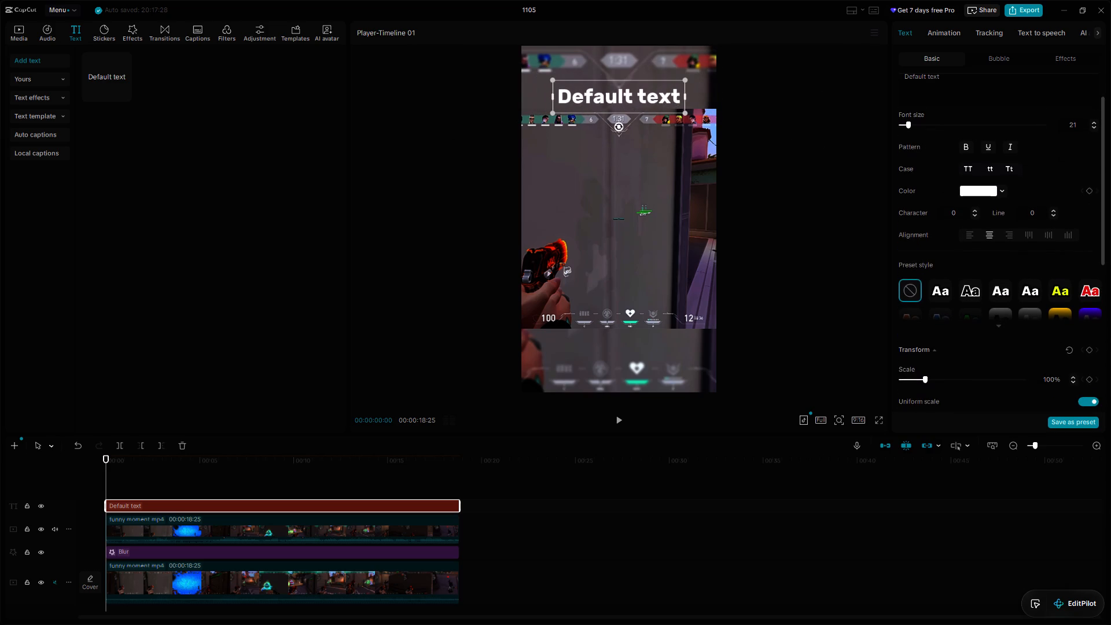
pyautogui.click(948, 293)
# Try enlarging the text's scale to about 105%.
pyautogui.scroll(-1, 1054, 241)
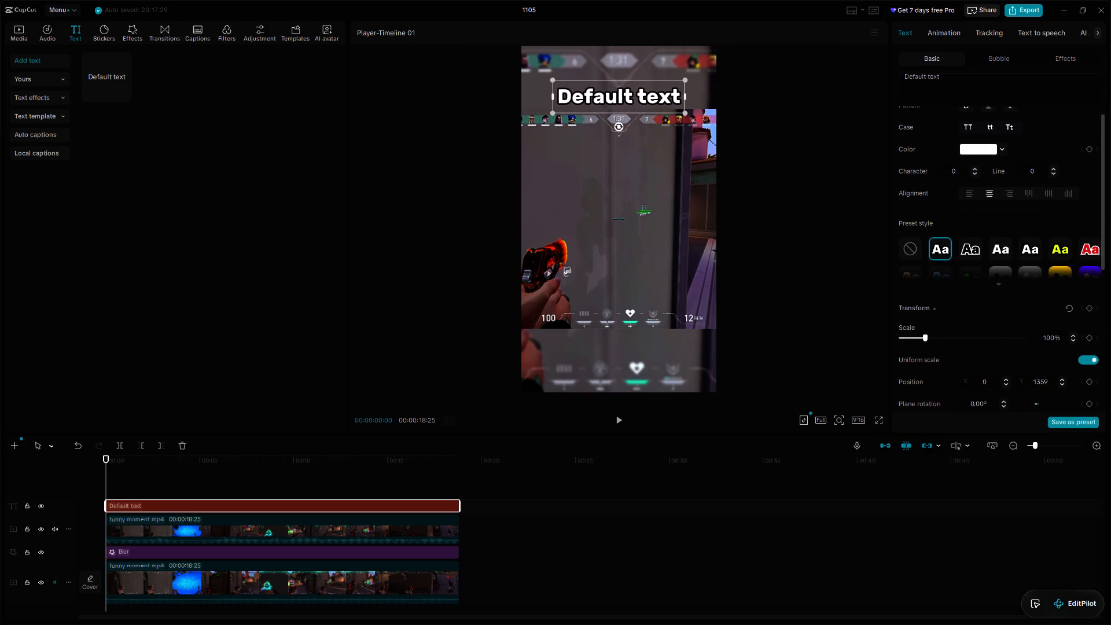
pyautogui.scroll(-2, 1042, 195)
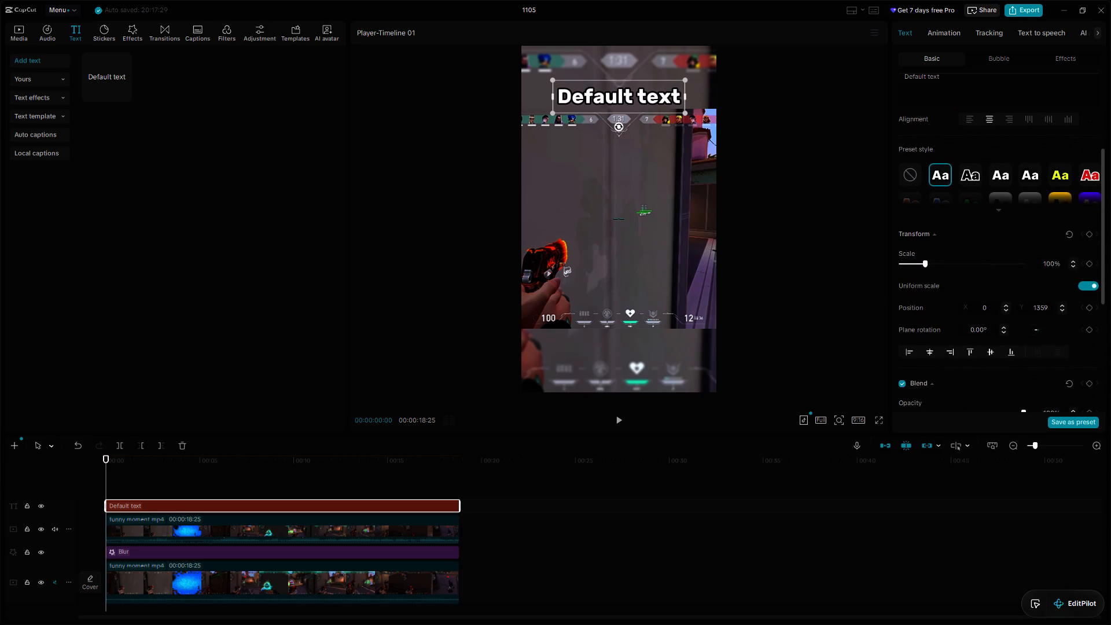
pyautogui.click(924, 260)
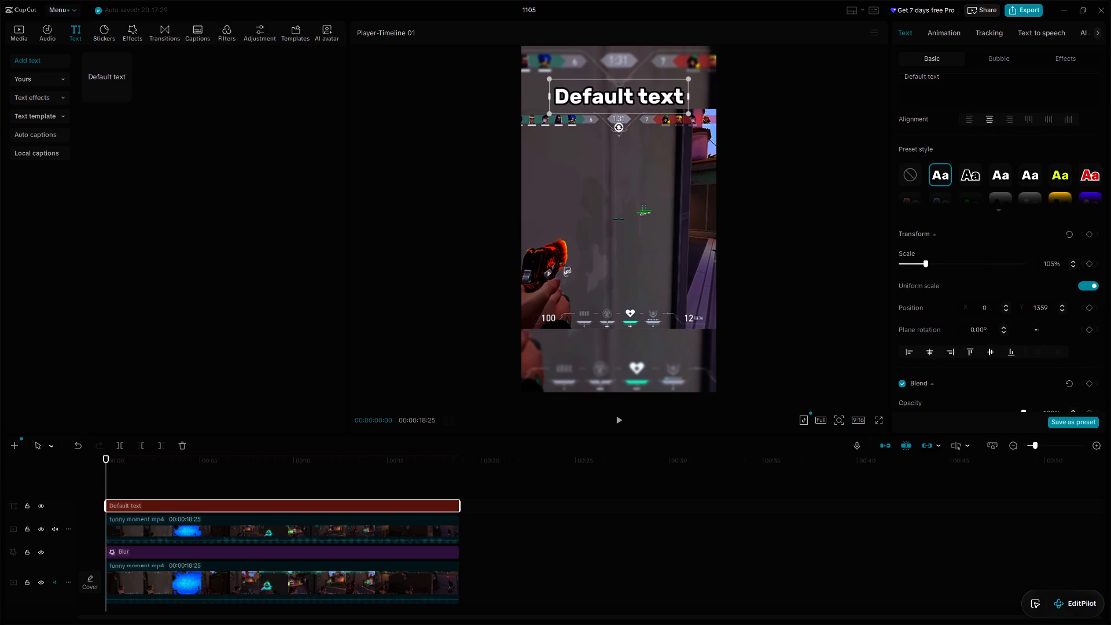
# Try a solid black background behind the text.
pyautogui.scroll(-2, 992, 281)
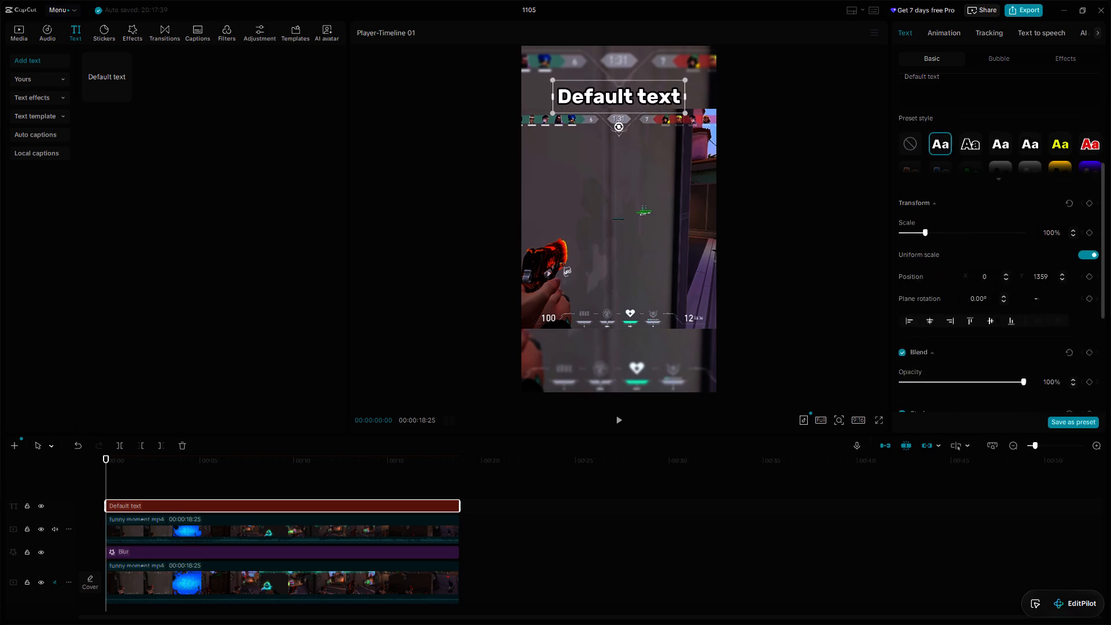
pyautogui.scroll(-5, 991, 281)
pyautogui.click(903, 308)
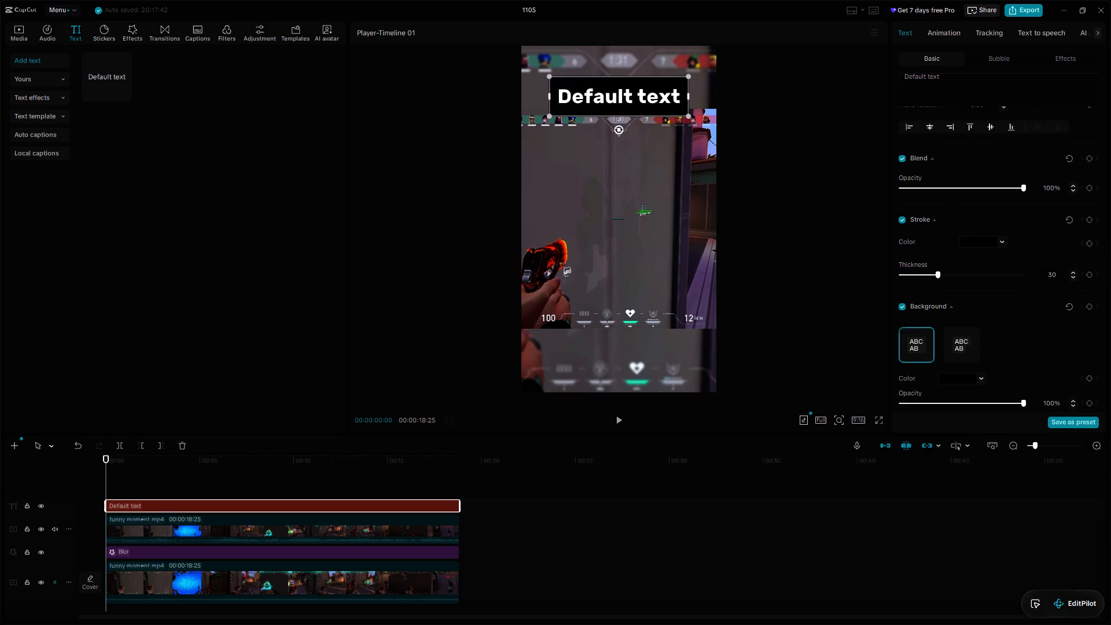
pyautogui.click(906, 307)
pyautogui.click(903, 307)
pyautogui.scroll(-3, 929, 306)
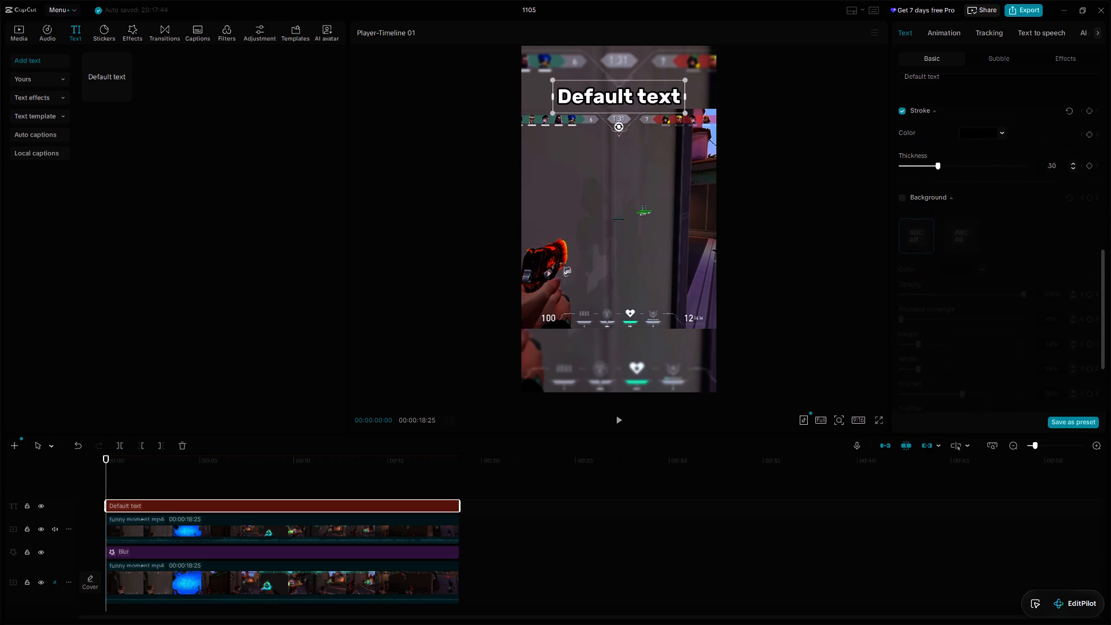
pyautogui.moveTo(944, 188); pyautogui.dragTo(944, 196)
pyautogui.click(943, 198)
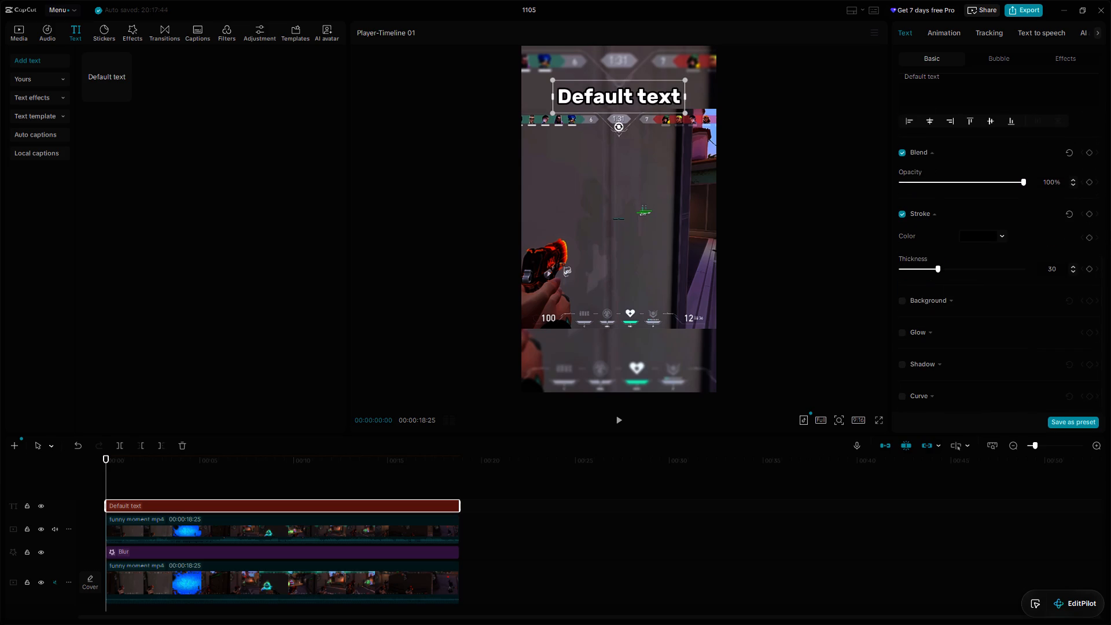
# Try several thicknesses for the text's black stroke and set it to 35.
pyautogui.moveTo(937, 267); pyautogui.dragTo(939, 269)
pyautogui.moveTo(939, 269); pyautogui.dragTo(950, 268)
pyautogui.moveTo(950, 268); pyautogui.dragTo(962, 267)
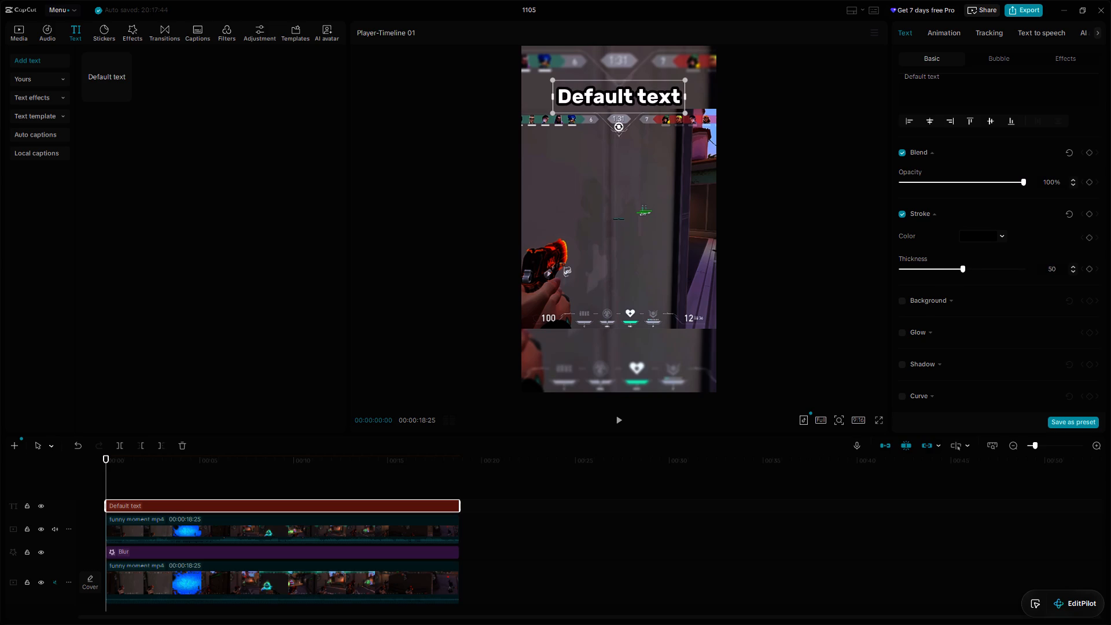
pyautogui.moveTo(962, 267); pyautogui.dragTo(944, 270)
# Set the thickness of the text's black stroke to 40.
pyautogui.moveTo(944, 270); pyautogui.dragTo(949, 270)
pyautogui.moveTo(949, 270); pyautogui.dragTo(950, 270)
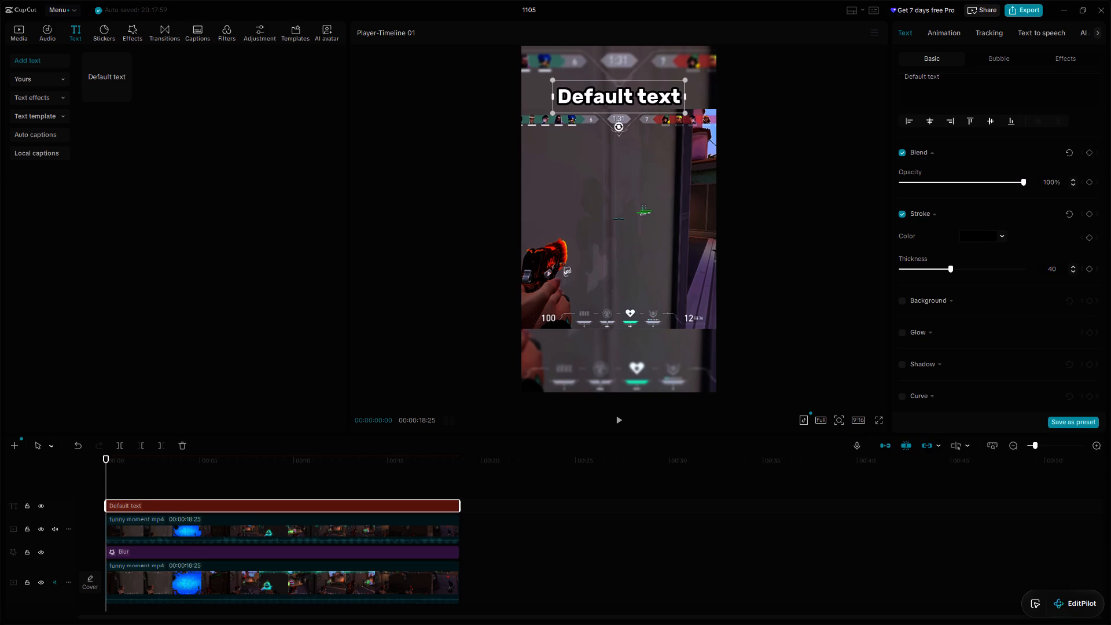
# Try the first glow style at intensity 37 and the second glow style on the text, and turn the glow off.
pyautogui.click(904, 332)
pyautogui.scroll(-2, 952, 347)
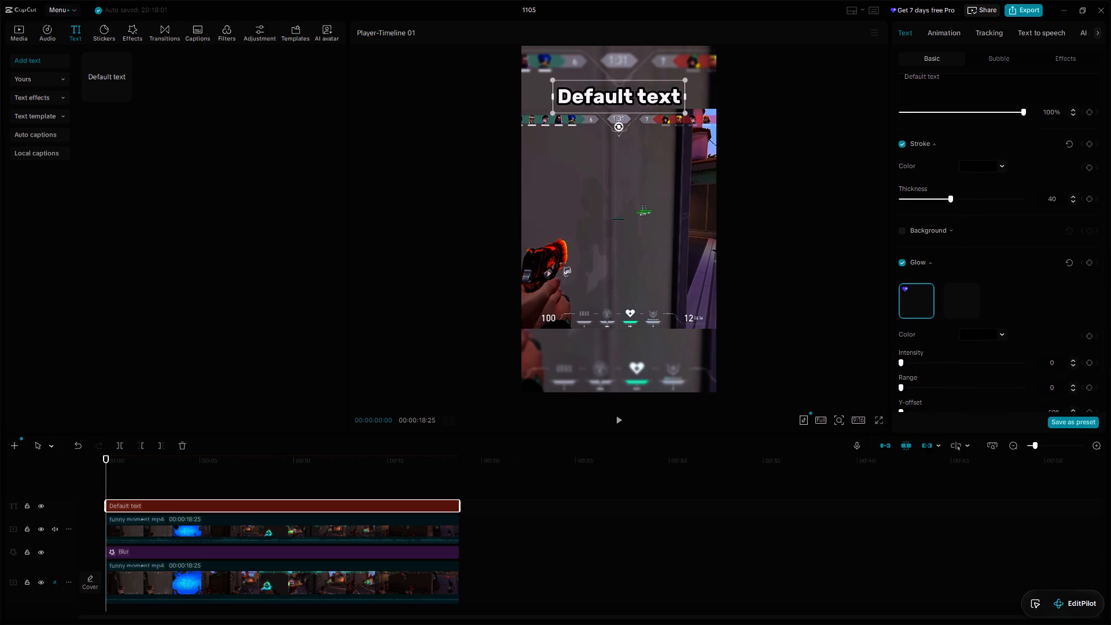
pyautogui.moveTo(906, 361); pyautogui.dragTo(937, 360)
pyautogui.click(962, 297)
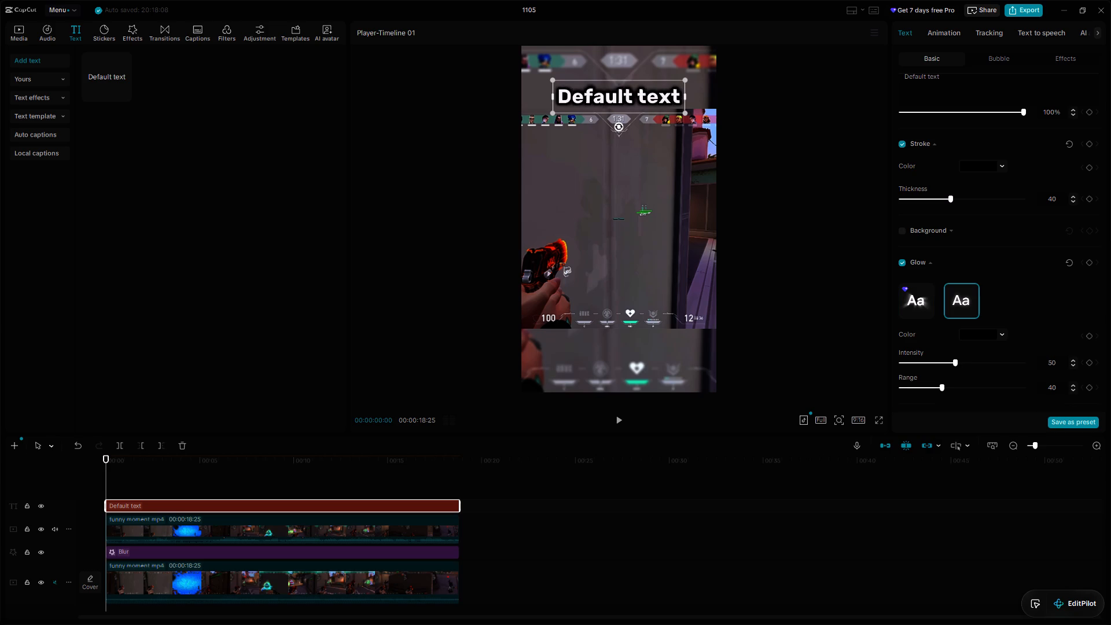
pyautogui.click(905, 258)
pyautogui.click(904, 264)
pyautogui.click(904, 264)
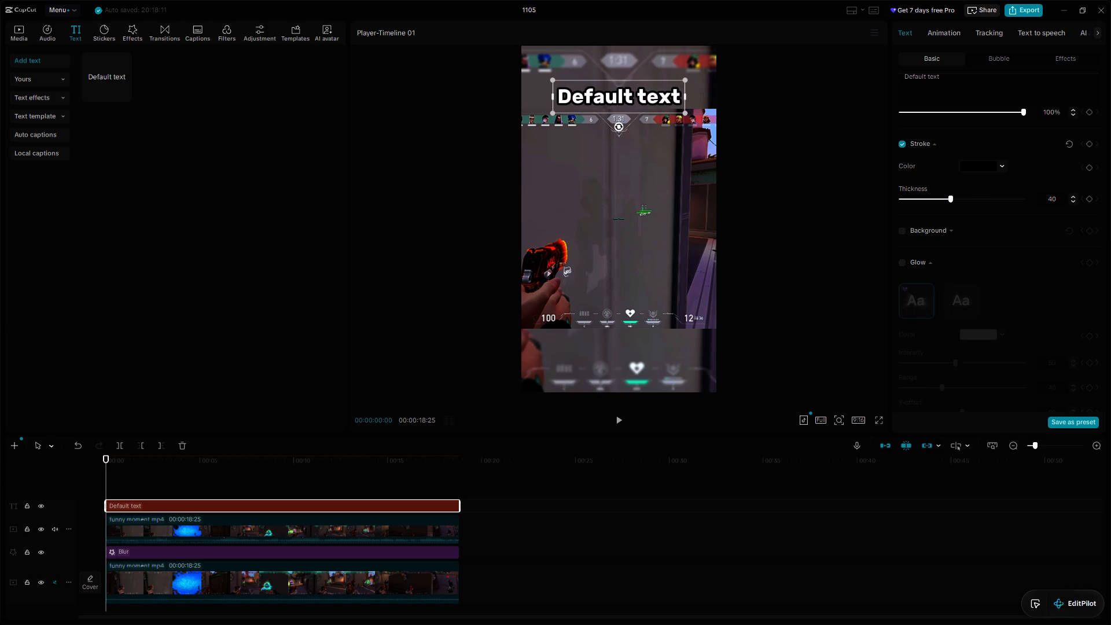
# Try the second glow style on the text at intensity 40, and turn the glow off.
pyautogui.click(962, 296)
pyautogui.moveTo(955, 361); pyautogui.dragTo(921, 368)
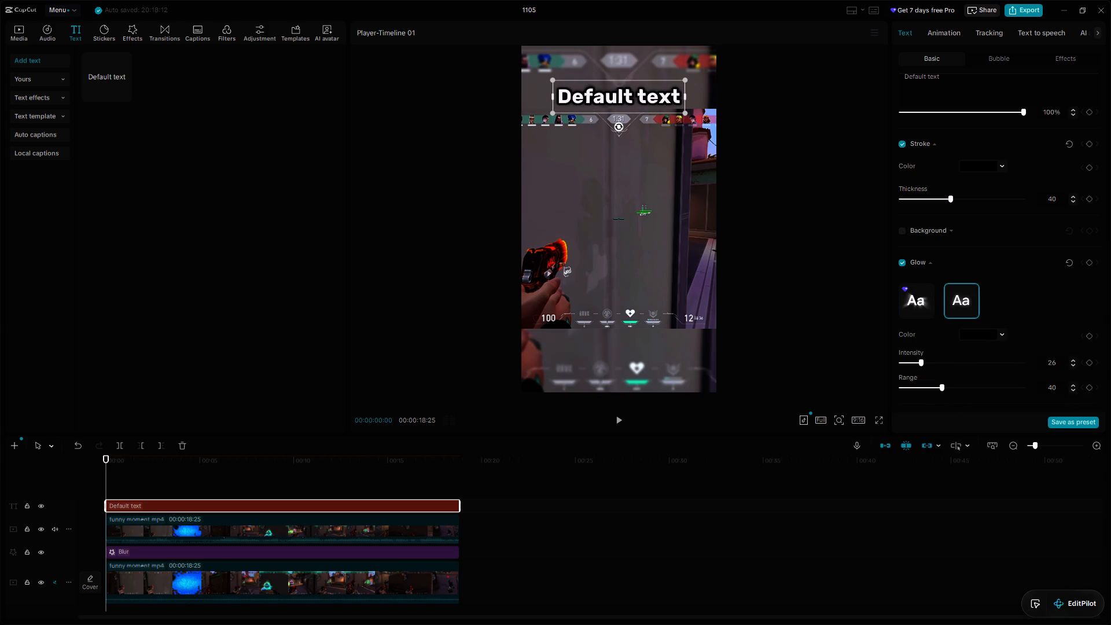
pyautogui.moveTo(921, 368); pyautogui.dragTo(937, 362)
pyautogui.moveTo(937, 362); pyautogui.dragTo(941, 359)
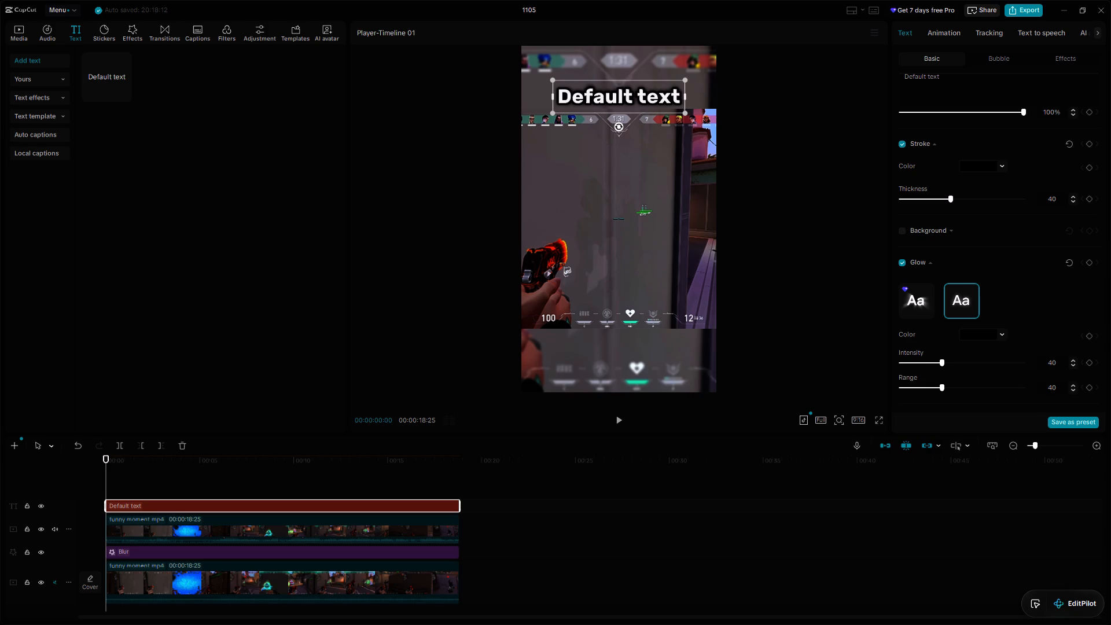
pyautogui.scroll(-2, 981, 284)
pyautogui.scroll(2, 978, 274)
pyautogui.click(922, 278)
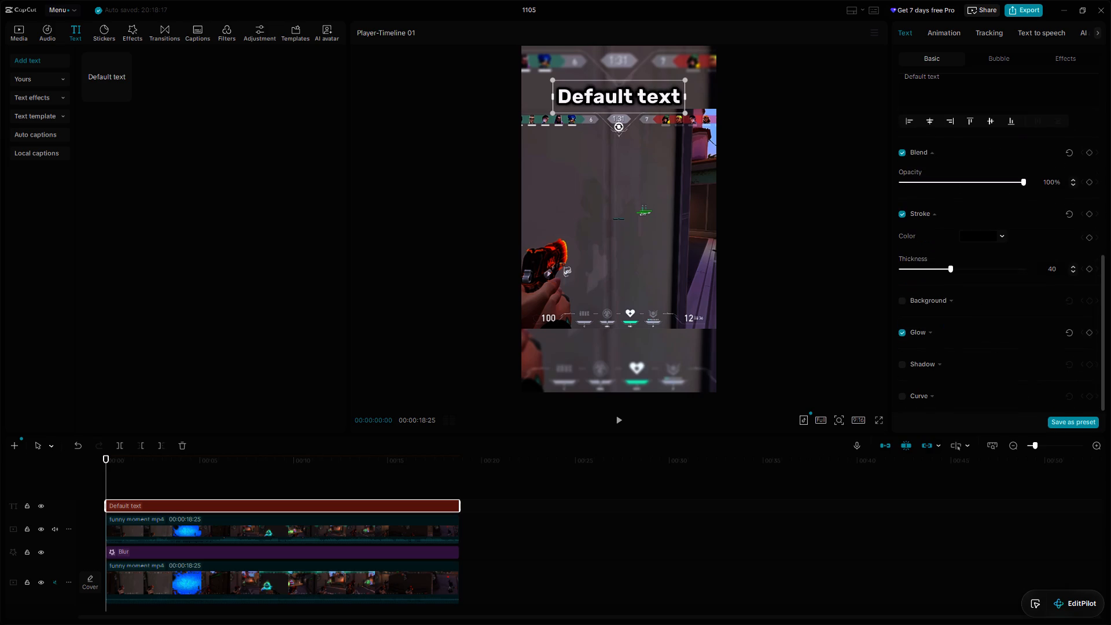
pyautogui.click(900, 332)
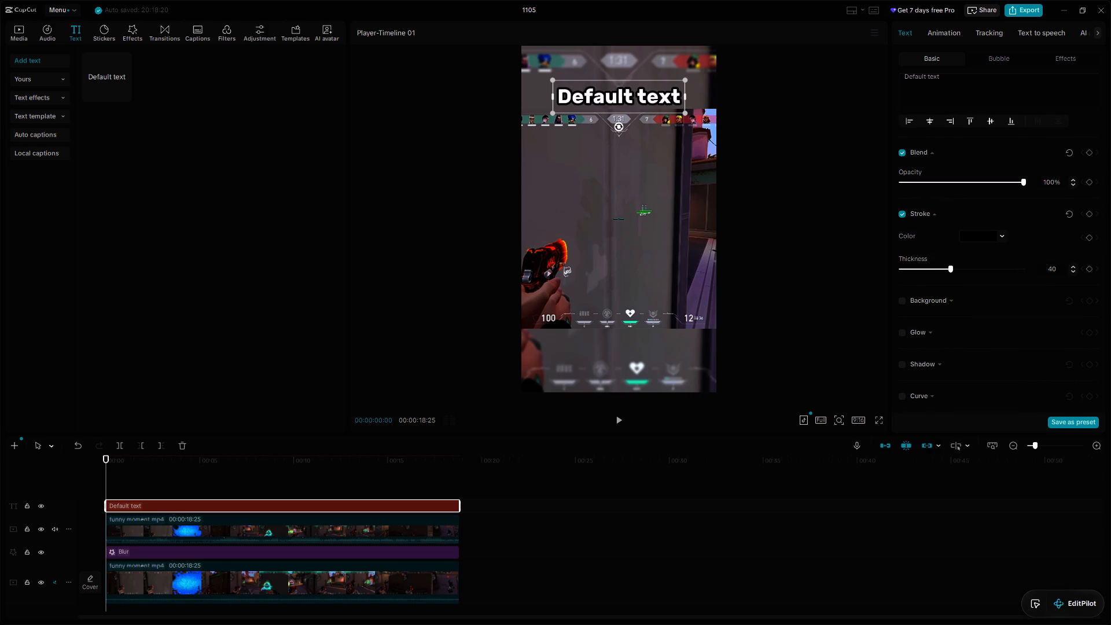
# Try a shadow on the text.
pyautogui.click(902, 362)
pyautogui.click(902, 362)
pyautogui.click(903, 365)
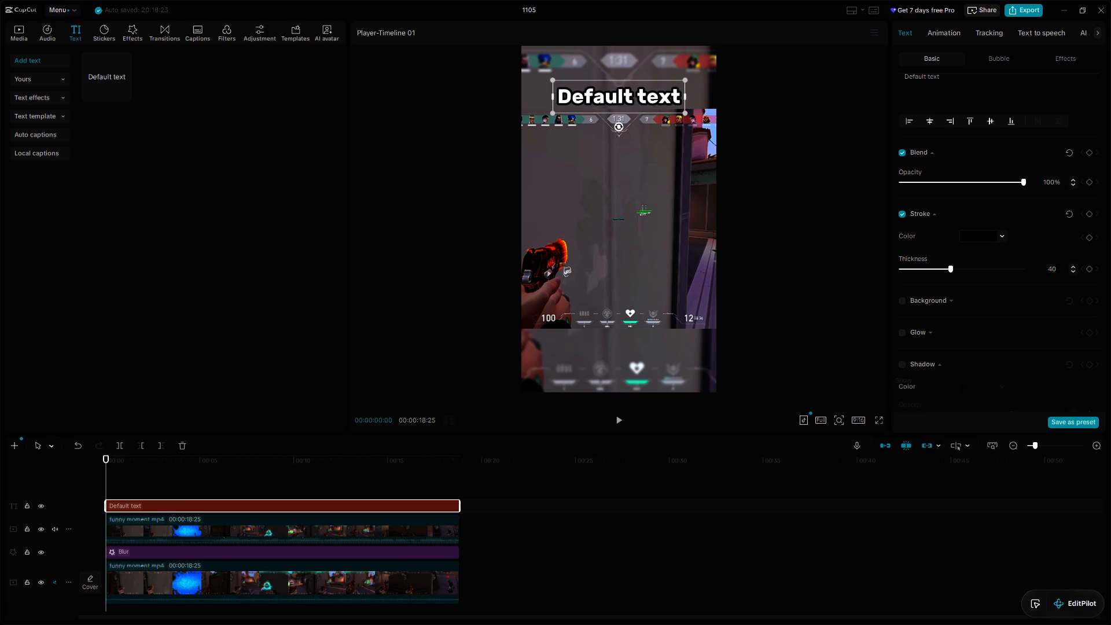
# Turn on the text's glow.
pyautogui.click(903, 333)
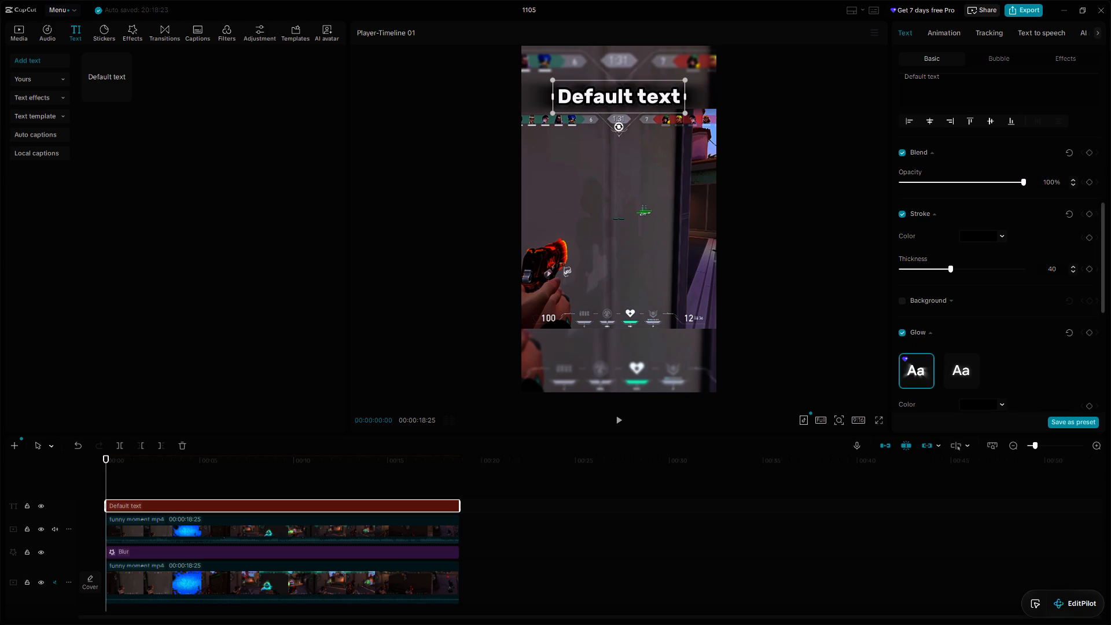
# Close the project and rename project 1104 as "waylay clutch" in the project list.
pyautogui.click(1099, 9)
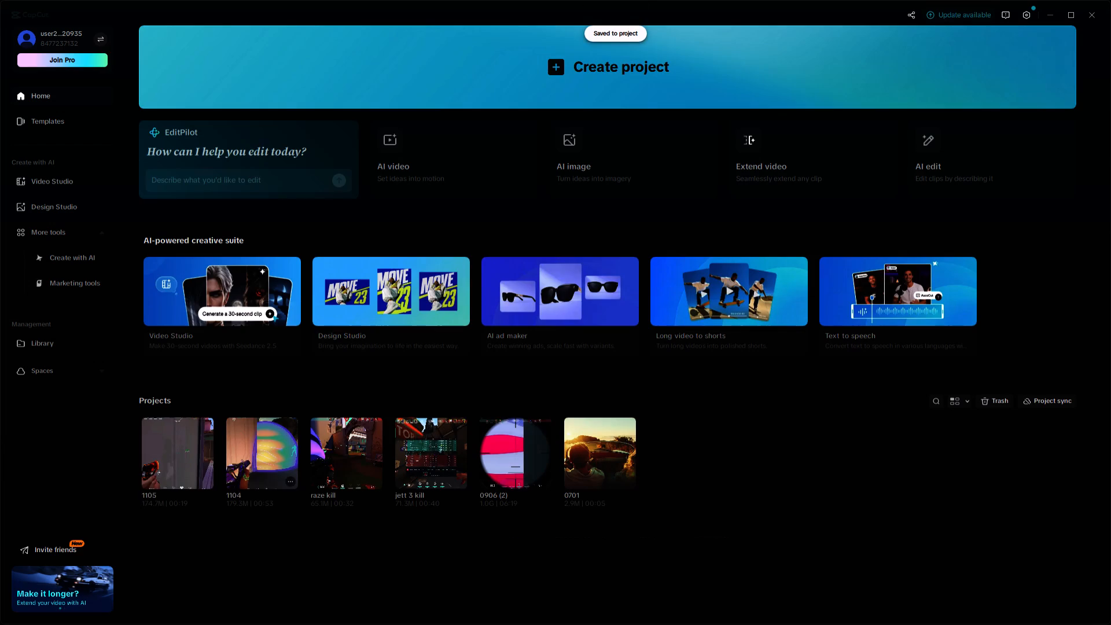
pyautogui.click(291, 480)
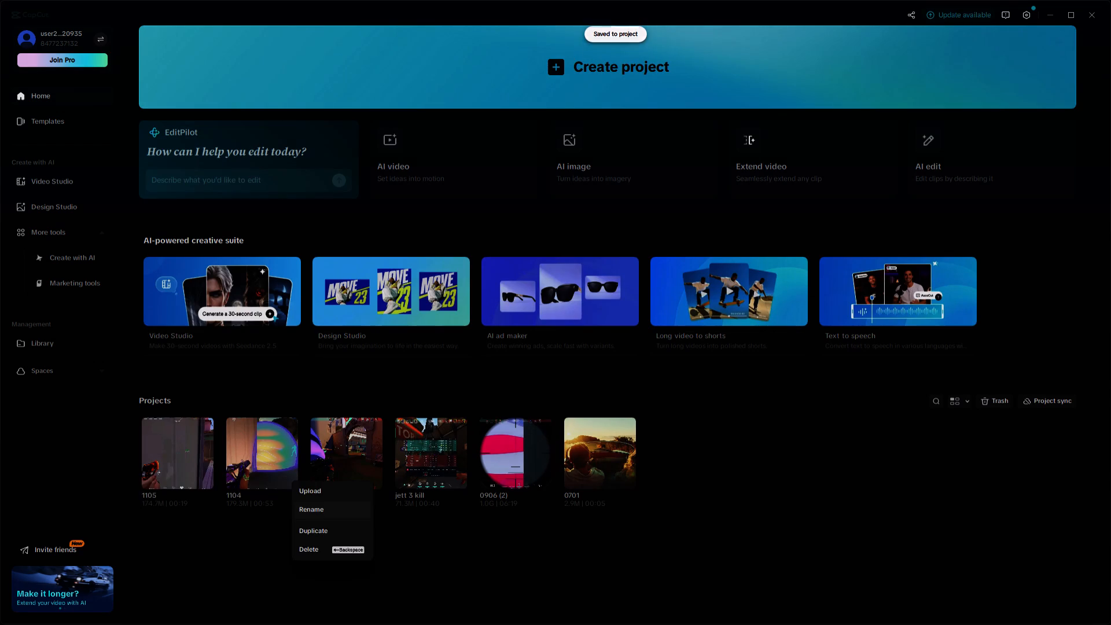
pyautogui.click(303, 505)
pyautogui.write('waylay')
pyautogui.press('space')
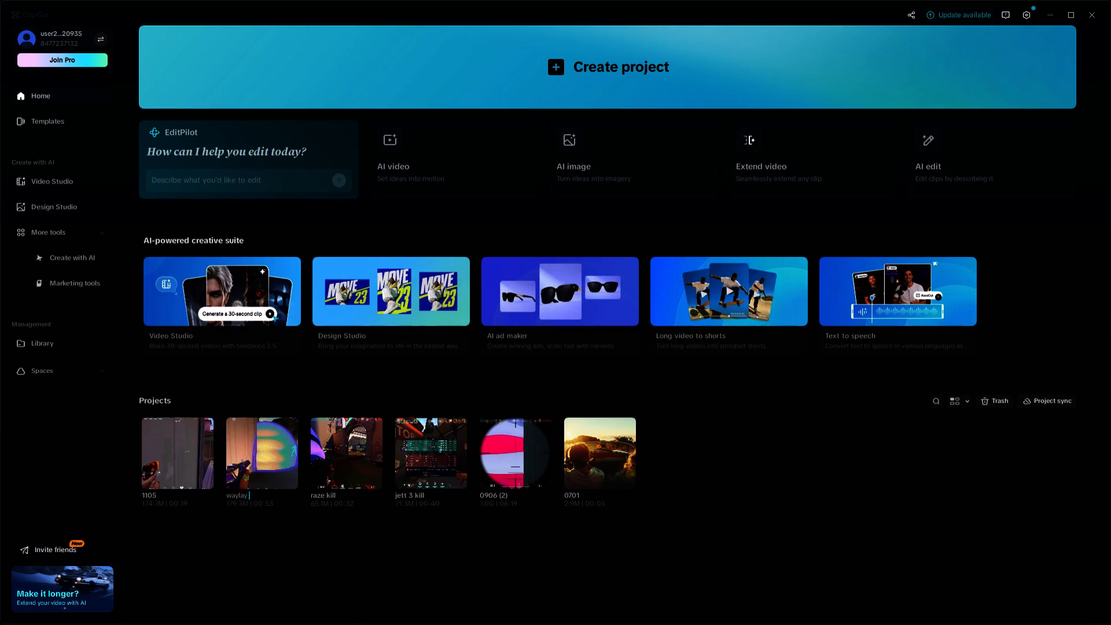
pyautogui.write('clutch')
pyautogui.press('Return')
# Open the waylay clutch project and examine the text style settings of the "THEY THOUGHT THE ROUND WAS OVER..." caption.
pyautogui.click(234, 436)
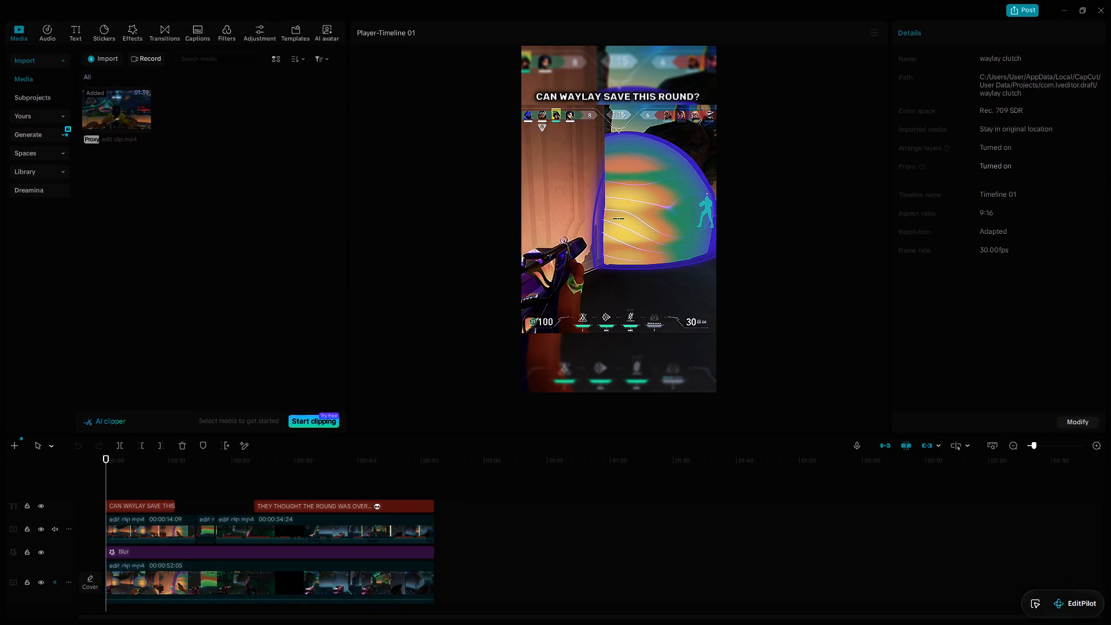
pyautogui.click(315, 504)
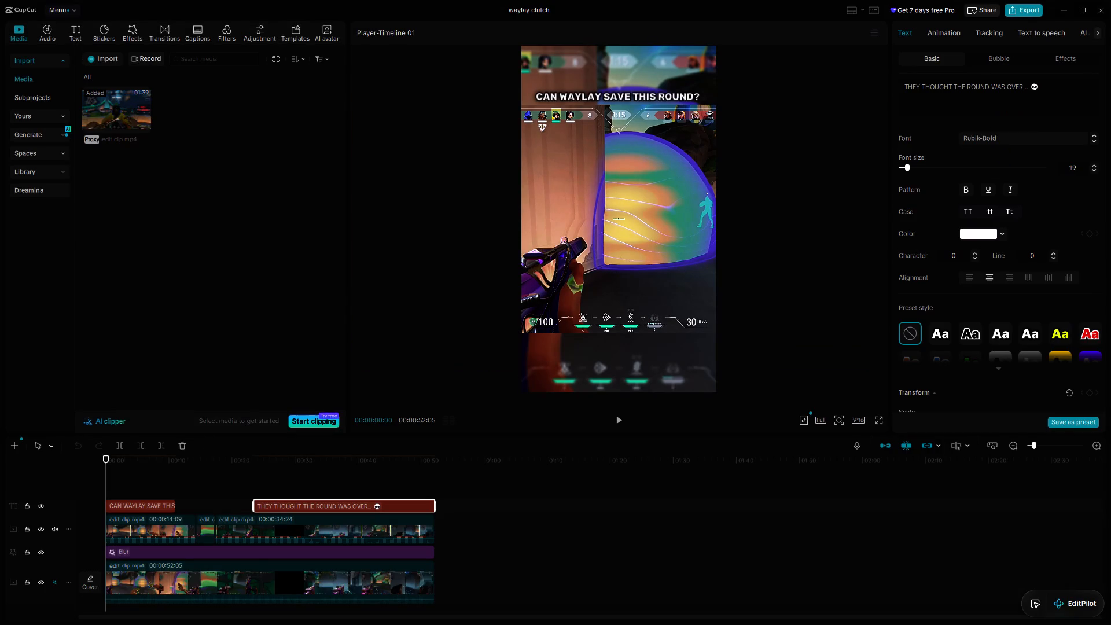
pyautogui.scroll(-1, 938, 216)
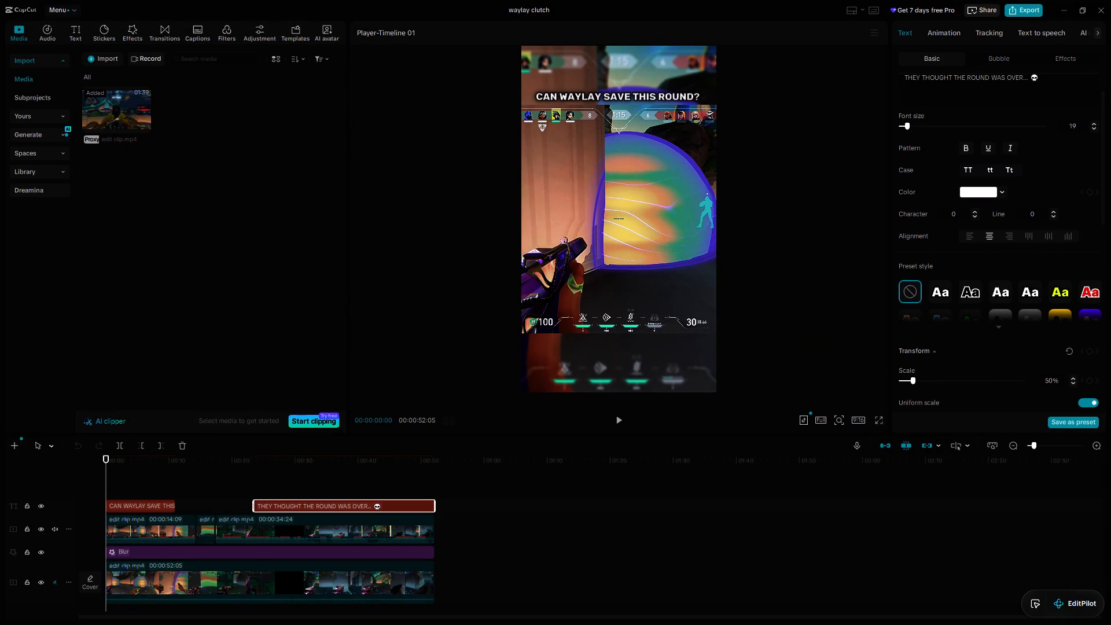
pyautogui.scroll(-1, 932, 213)
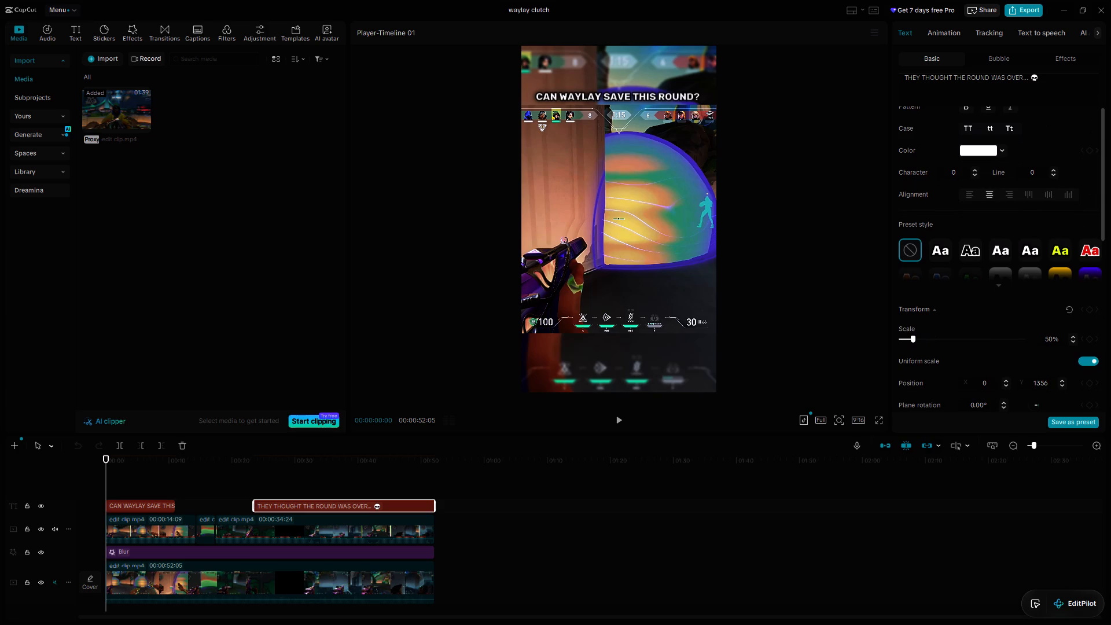
pyautogui.scroll(-5, 932, 213)
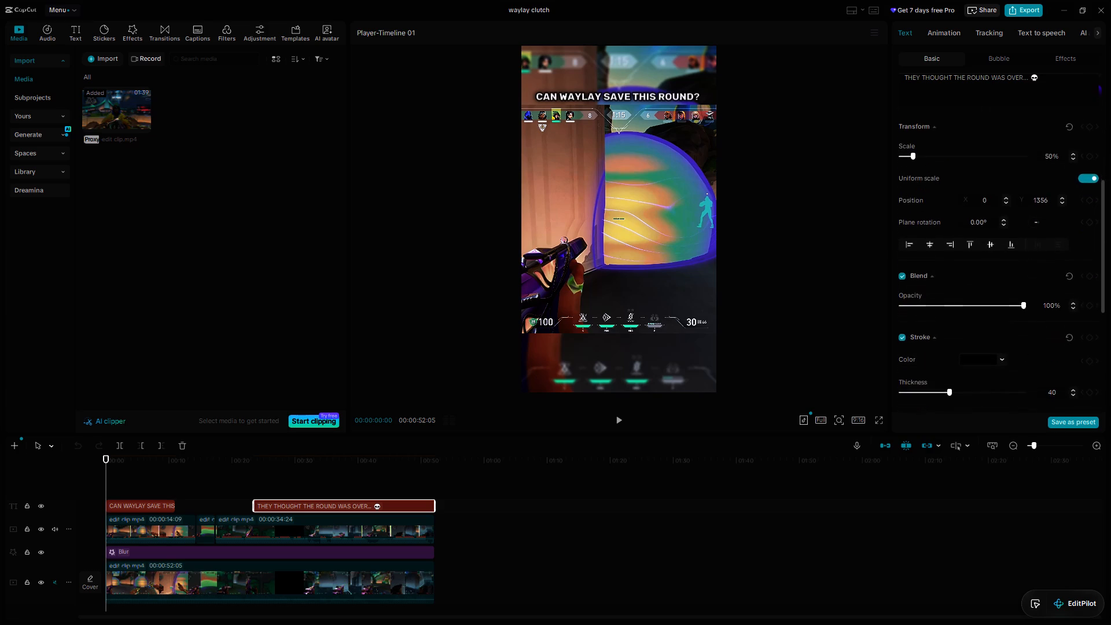
pyautogui.scroll(-1, 935, 263)
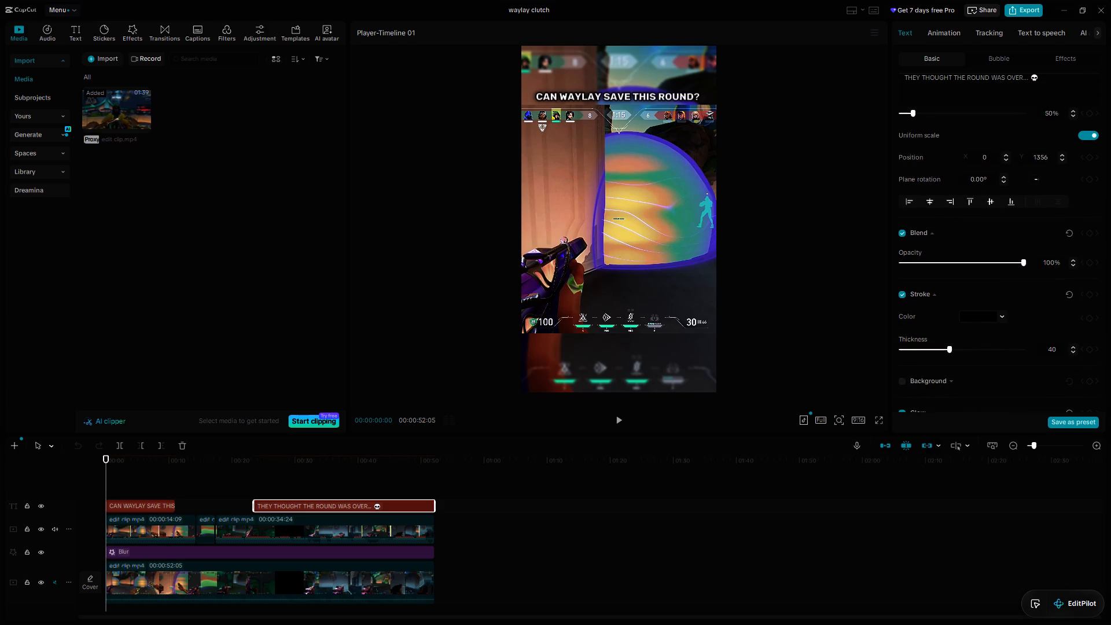
# Turn off Blend for the "THEY THOUGHT THE ROUND WAS OVER..." caption and collapse its settings.
pyautogui.click(904, 234)
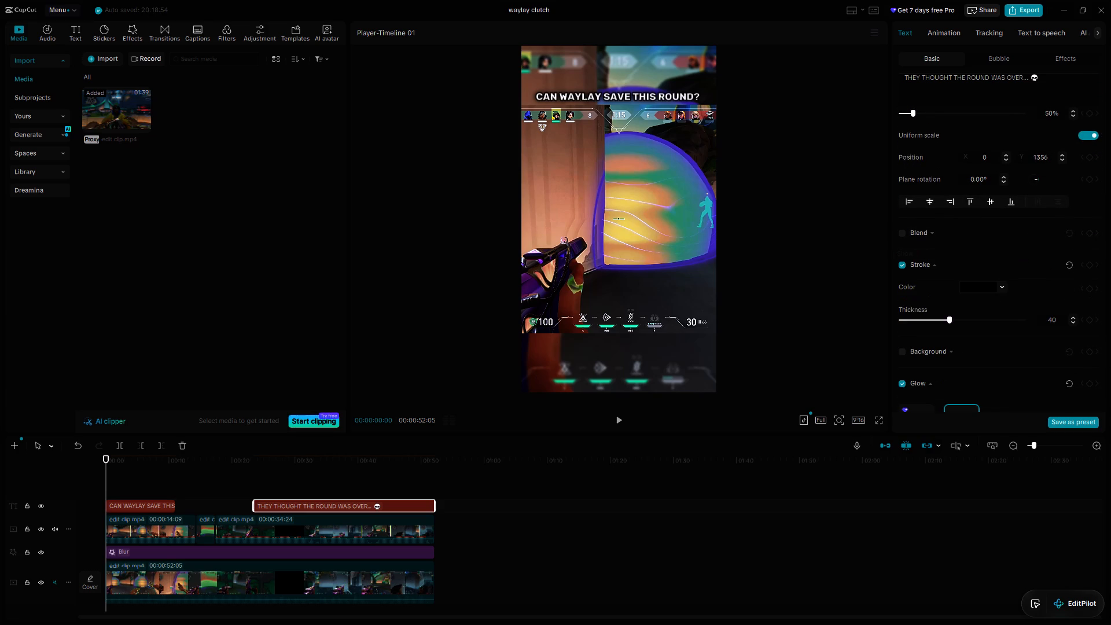
pyautogui.click(904, 236)
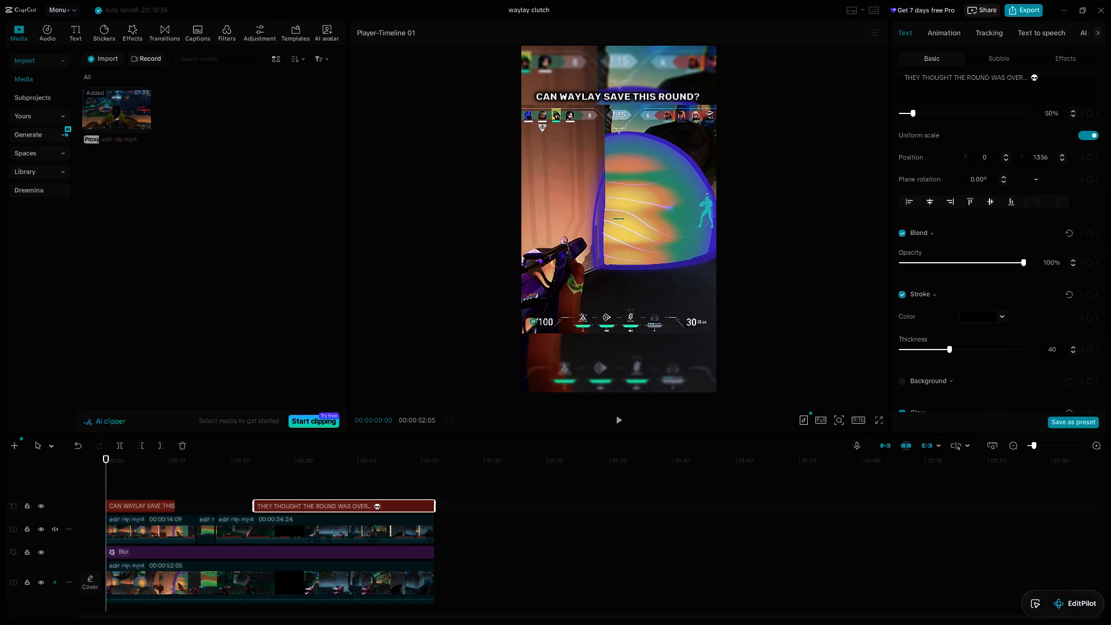
pyautogui.click(904, 237)
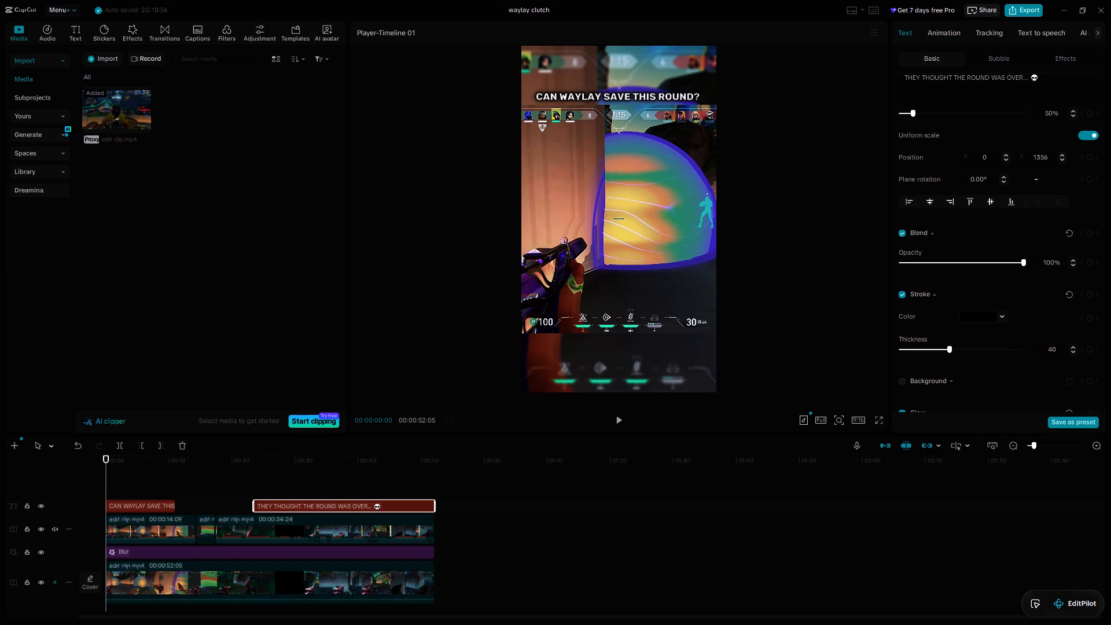
pyautogui.click(901, 236)
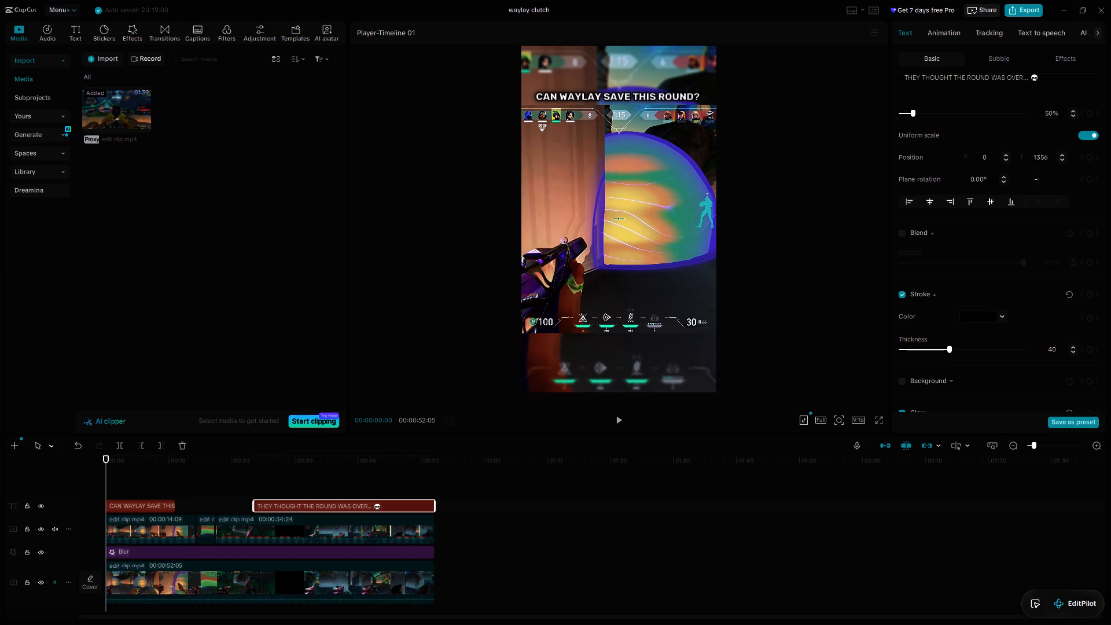
pyautogui.click(924, 233)
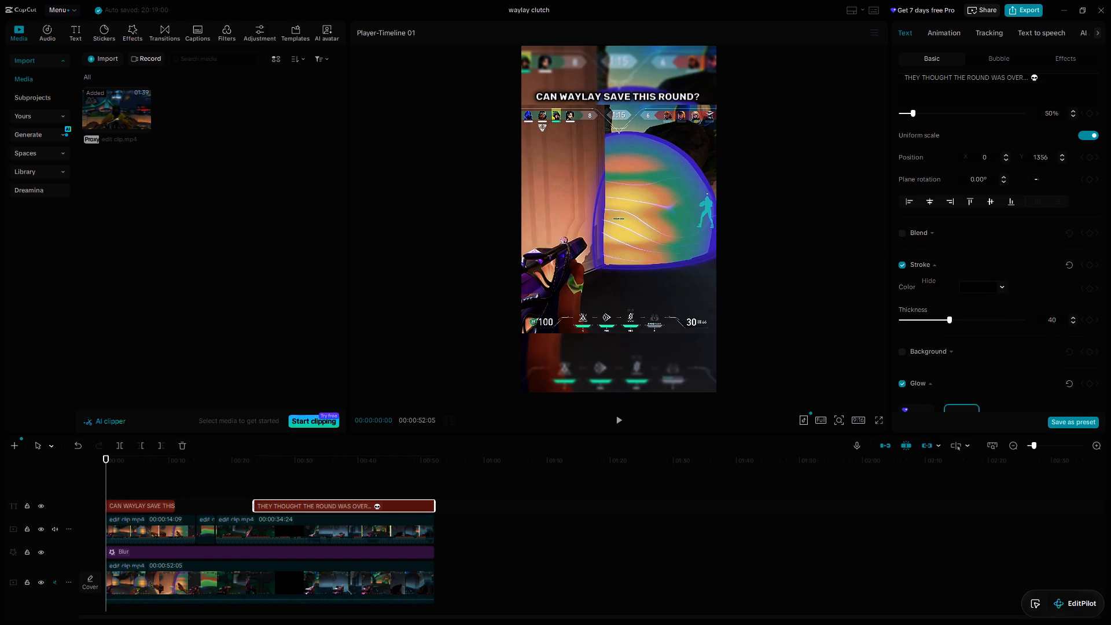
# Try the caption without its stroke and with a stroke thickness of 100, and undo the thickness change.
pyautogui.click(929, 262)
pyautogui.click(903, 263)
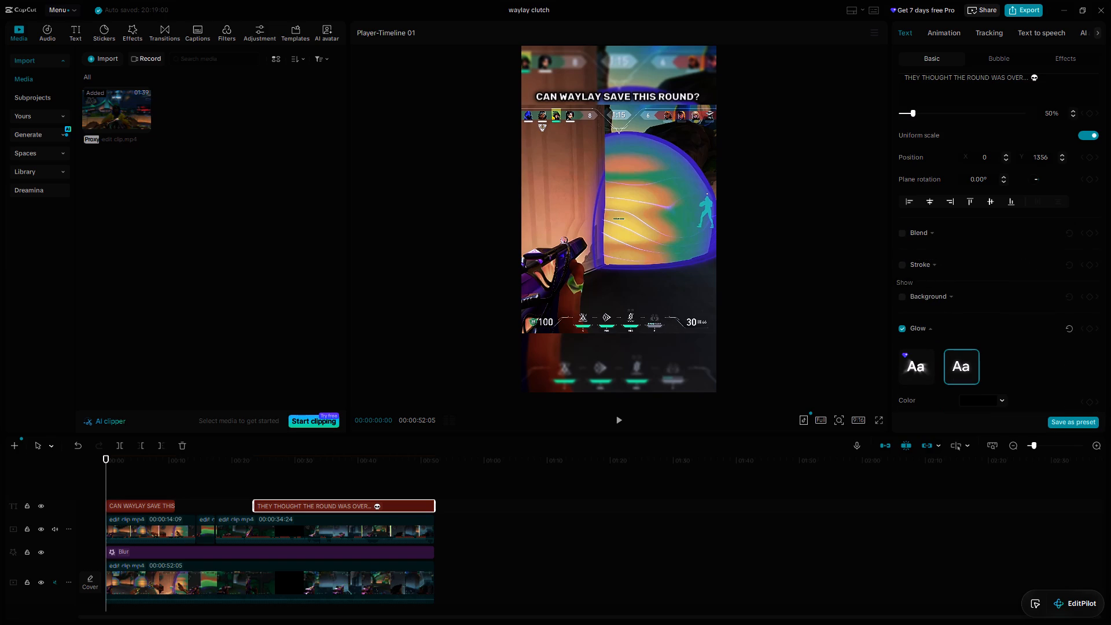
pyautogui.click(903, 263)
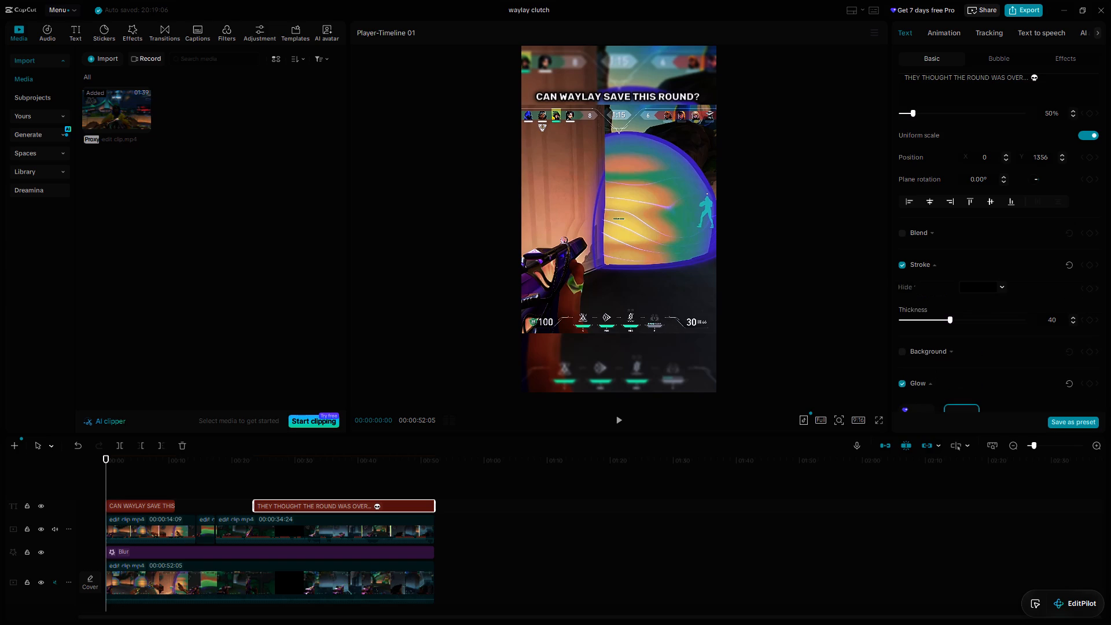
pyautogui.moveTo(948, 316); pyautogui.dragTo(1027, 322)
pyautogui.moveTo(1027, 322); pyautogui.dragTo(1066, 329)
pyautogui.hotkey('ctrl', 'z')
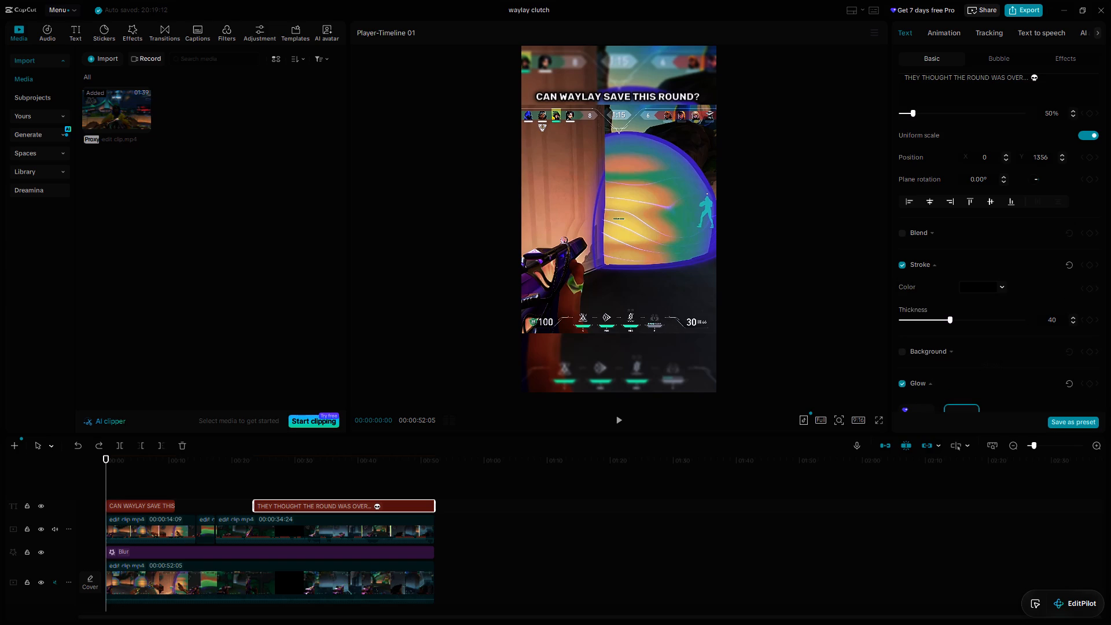
# Collapse the stroke settings and examine the caption's glow style, intensity and range.
pyautogui.click(924, 264)
pyautogui.scroll(-4, 945, 299)
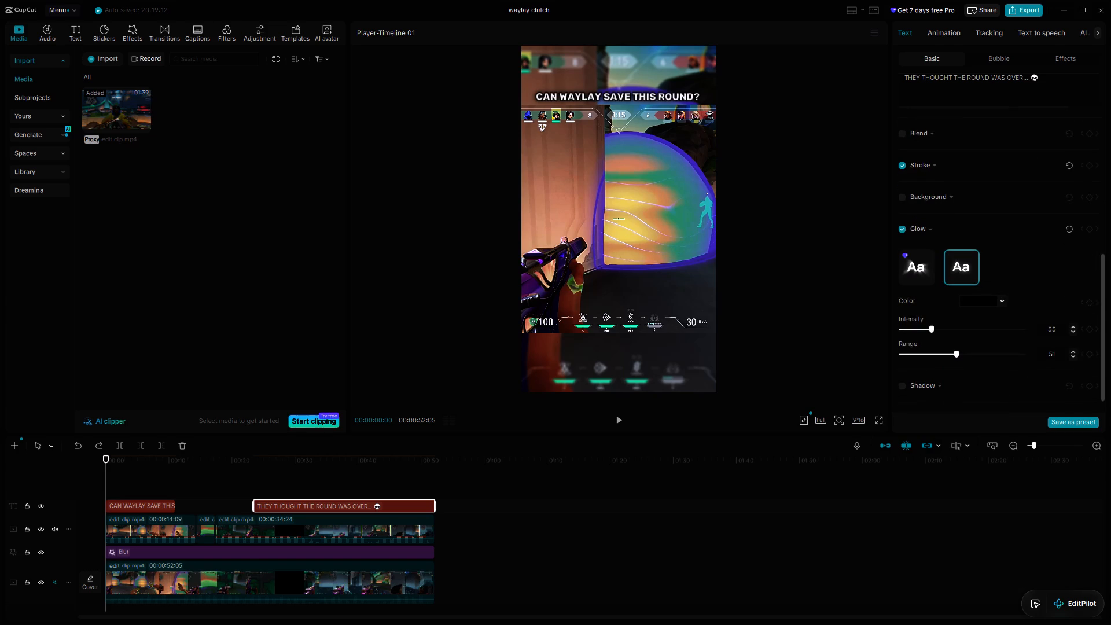
pyautogui.scroll(-1, 972, 295)
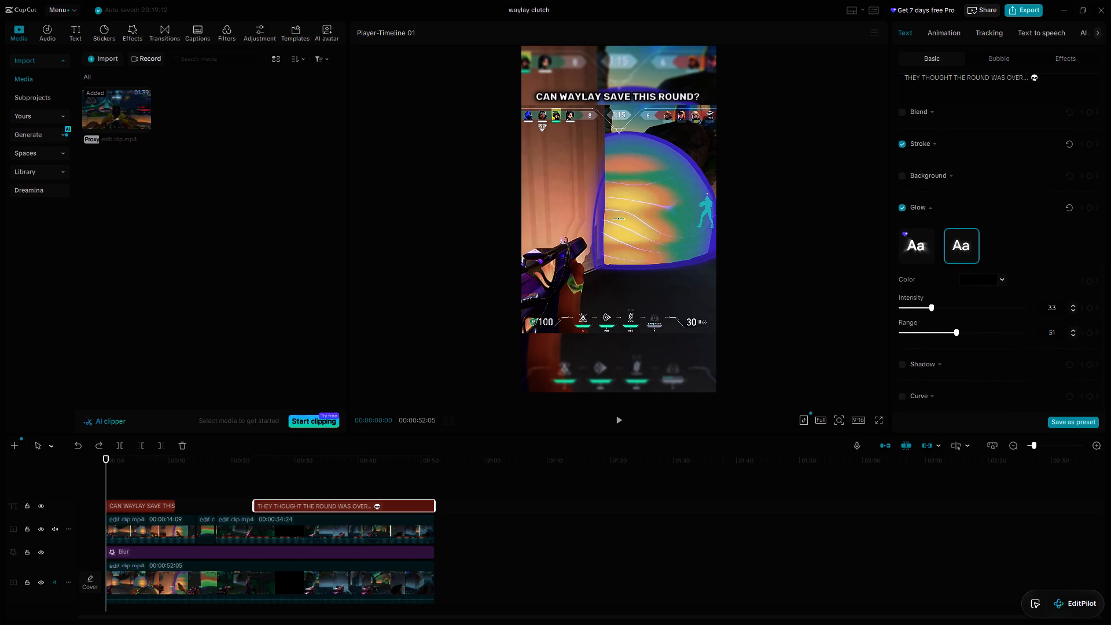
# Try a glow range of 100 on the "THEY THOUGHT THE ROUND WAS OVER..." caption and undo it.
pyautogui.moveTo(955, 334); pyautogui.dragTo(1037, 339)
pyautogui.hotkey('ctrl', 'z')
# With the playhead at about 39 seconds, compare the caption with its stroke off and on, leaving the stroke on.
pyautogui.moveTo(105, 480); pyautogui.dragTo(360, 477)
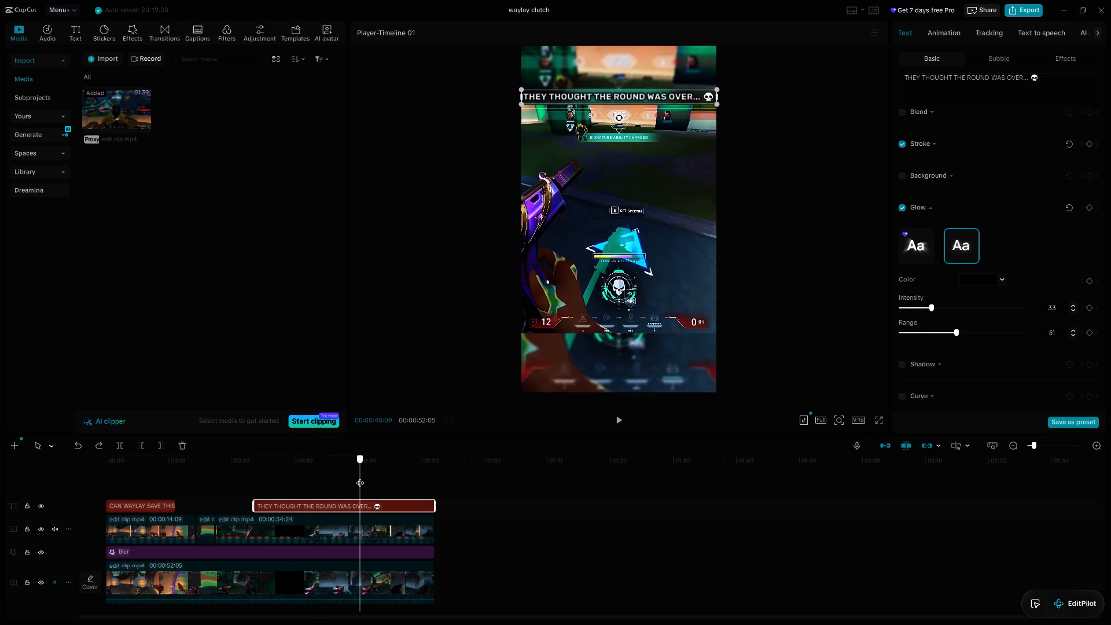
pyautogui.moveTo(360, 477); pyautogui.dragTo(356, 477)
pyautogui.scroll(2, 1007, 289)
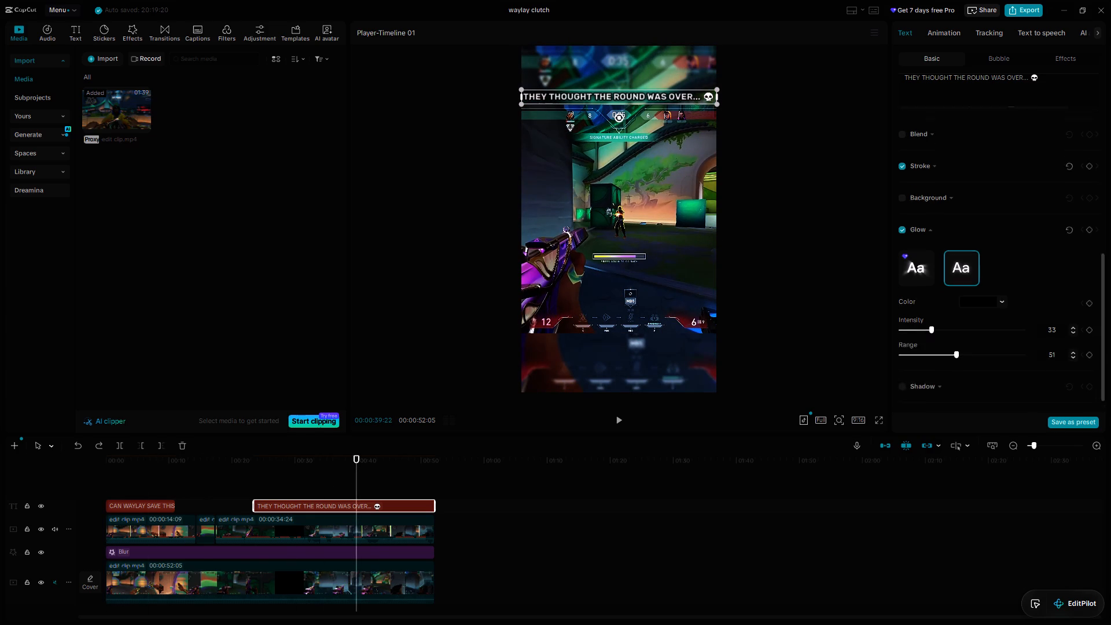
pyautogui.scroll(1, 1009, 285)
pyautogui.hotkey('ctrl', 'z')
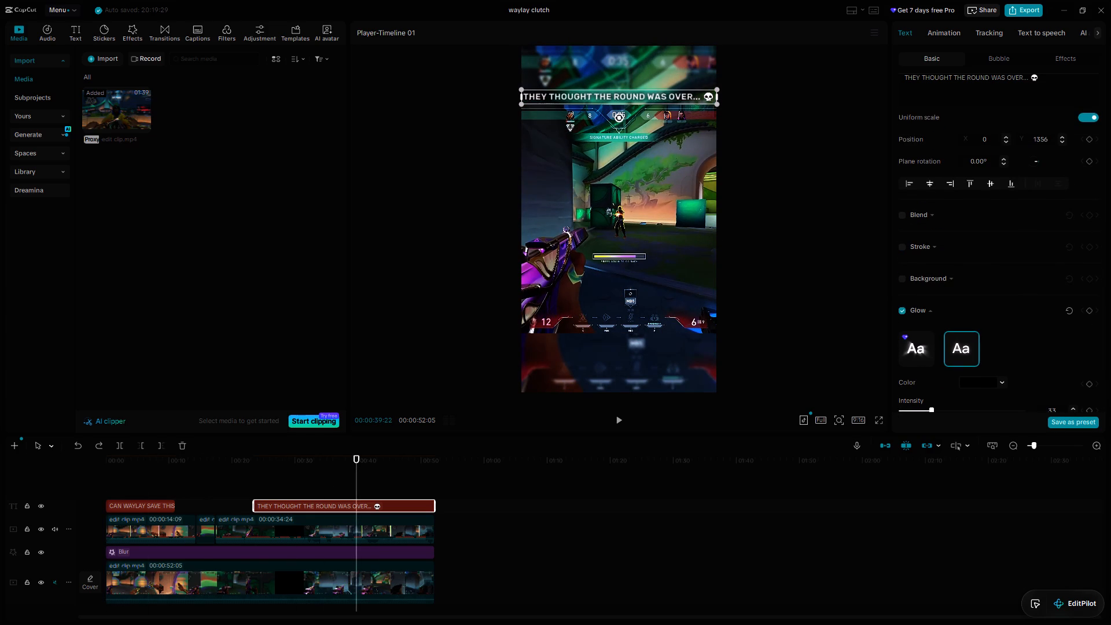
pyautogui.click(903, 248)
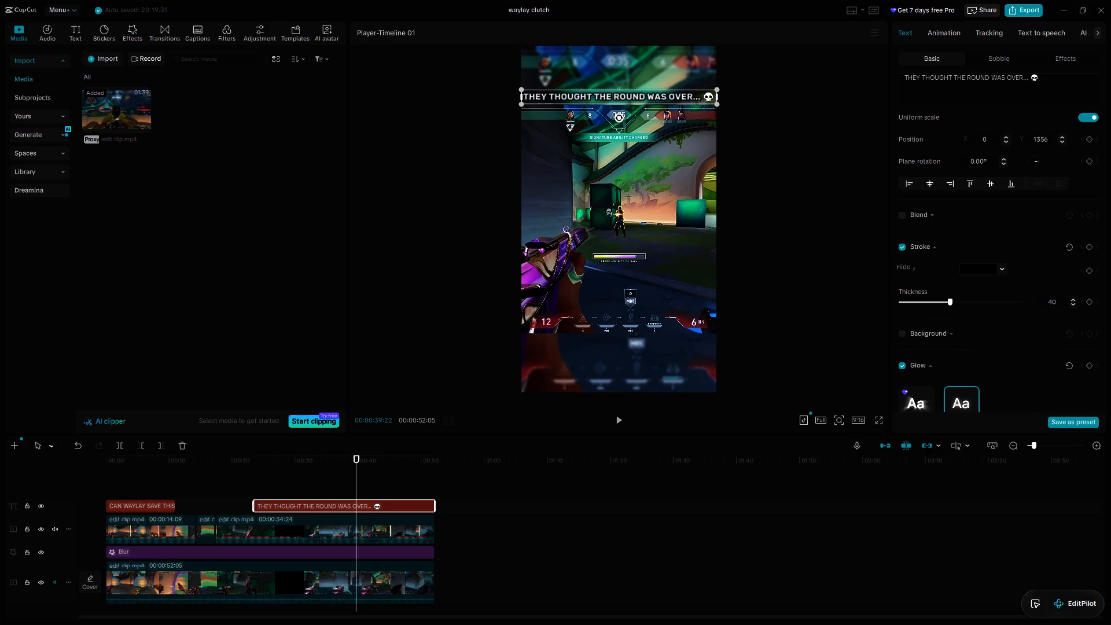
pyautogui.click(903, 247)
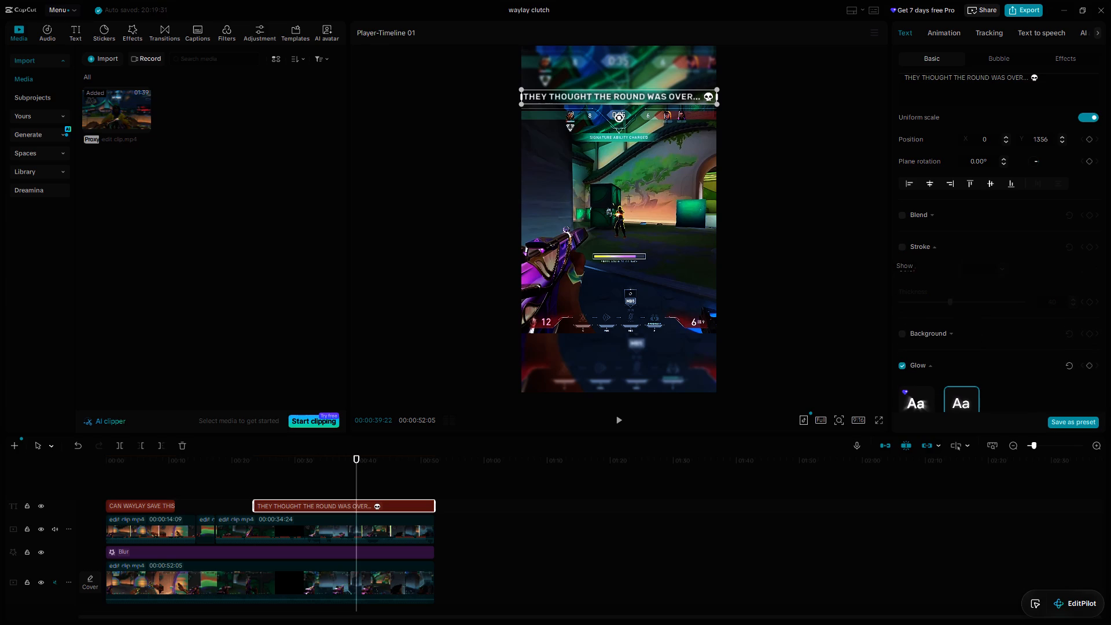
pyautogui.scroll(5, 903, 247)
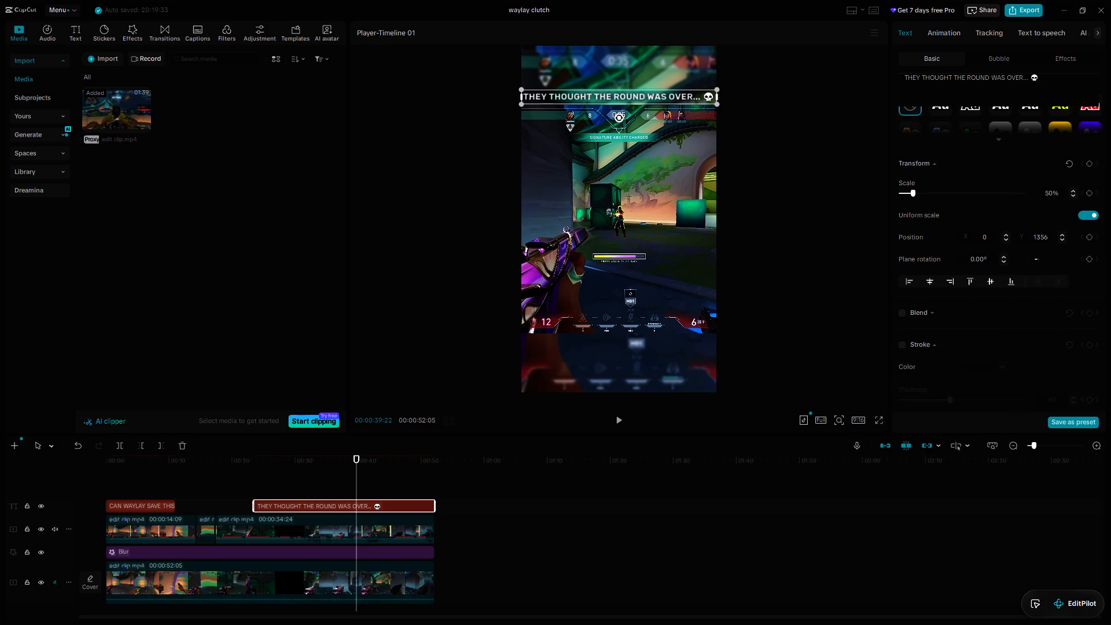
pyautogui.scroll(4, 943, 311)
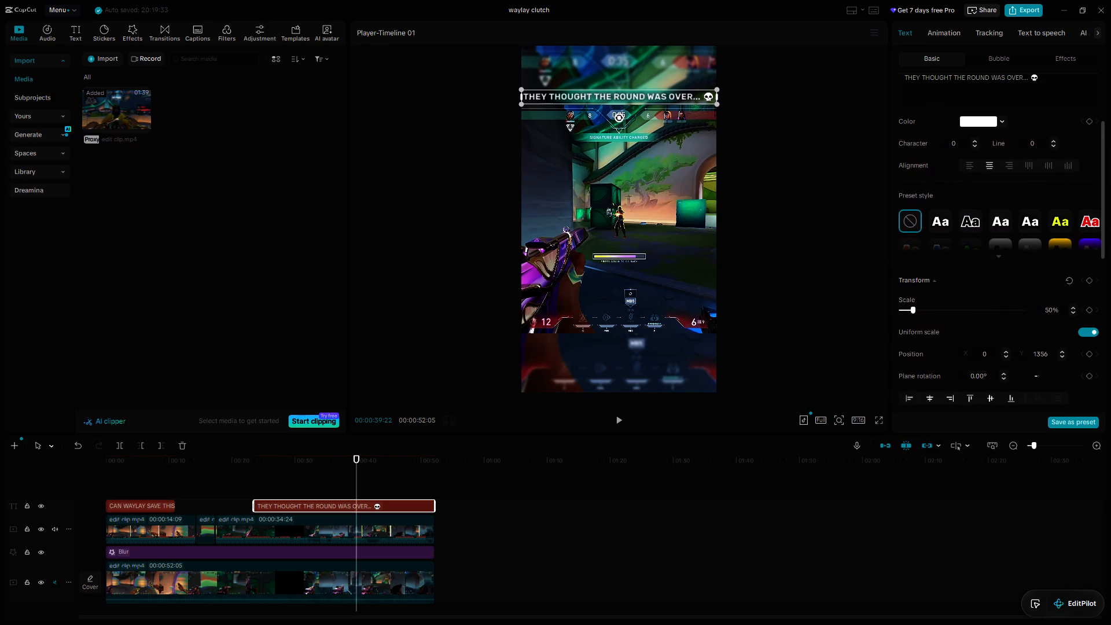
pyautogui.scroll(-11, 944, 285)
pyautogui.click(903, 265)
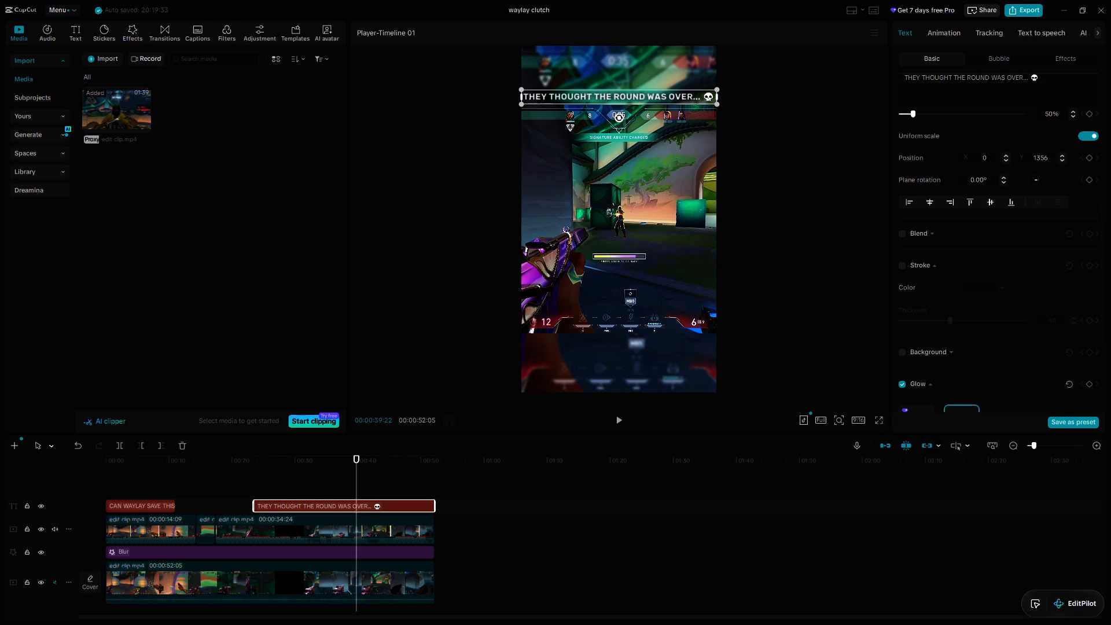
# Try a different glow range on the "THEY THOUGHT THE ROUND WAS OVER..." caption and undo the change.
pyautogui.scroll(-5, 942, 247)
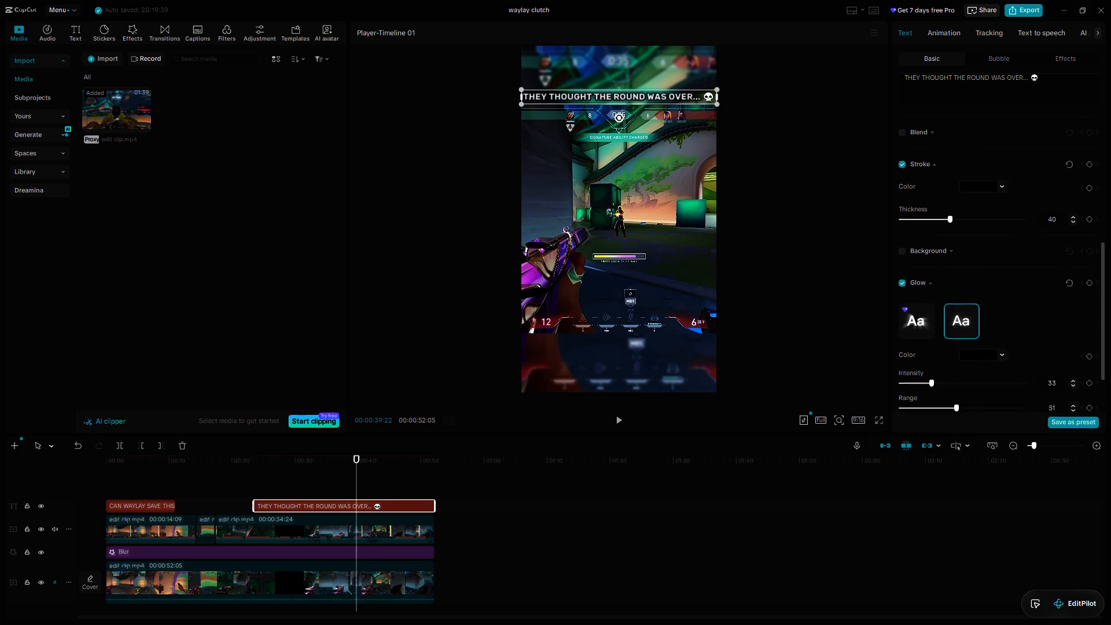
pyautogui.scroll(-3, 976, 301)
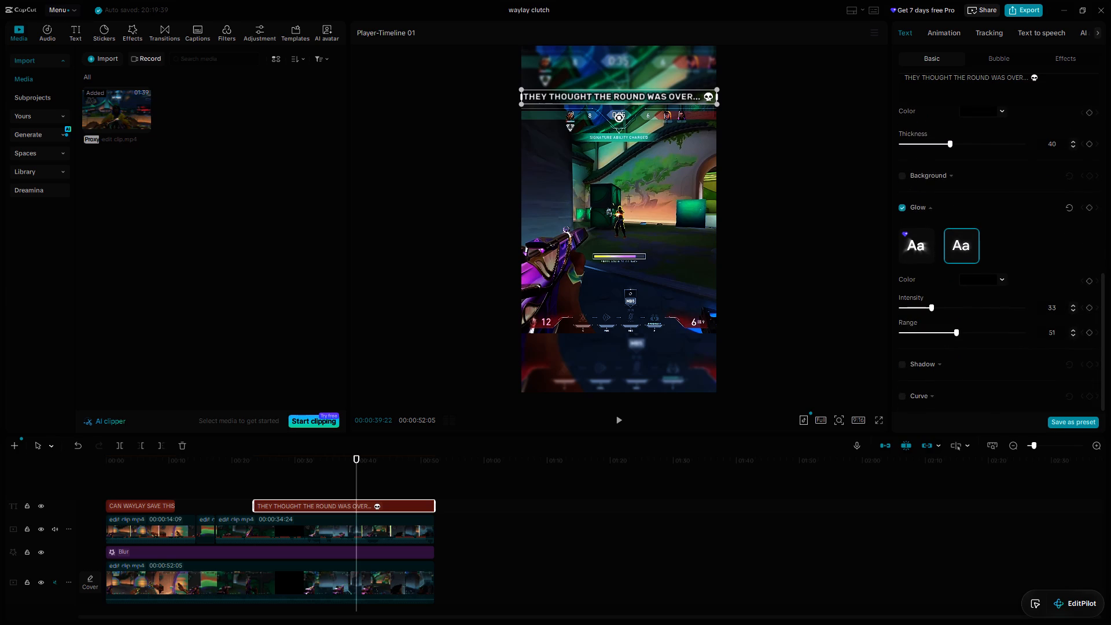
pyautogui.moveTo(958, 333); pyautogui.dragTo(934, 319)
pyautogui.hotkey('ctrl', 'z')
# Collapse the glow settings, check the caption's preset style and transform values, and close the waylay clutch project.
pyautogui.scroll(-3, 987, 280)
pyautogui.click(915, 204)
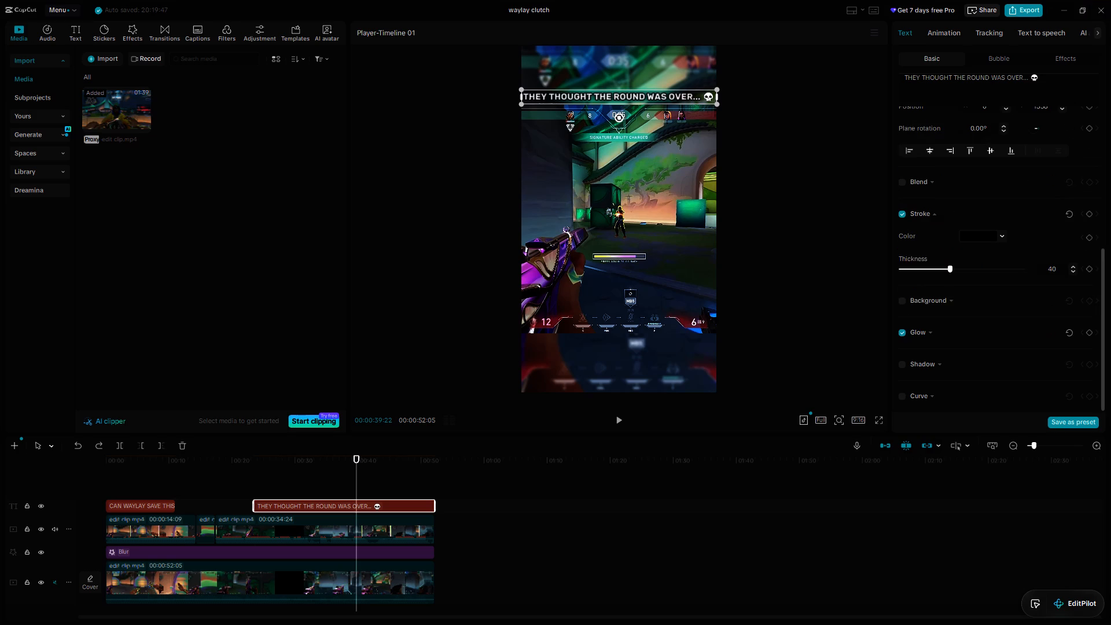
pyautogui.scroll(2, 955, 219)
pyautogui.scroll(3, 1005, 225)
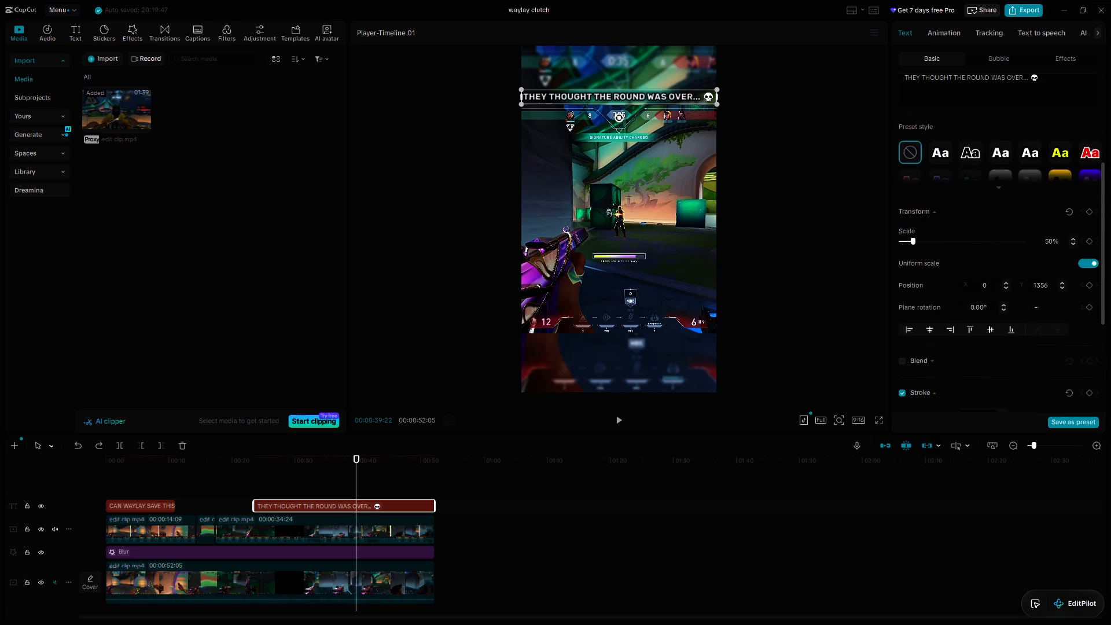
pyautogui.click(1105, 8)
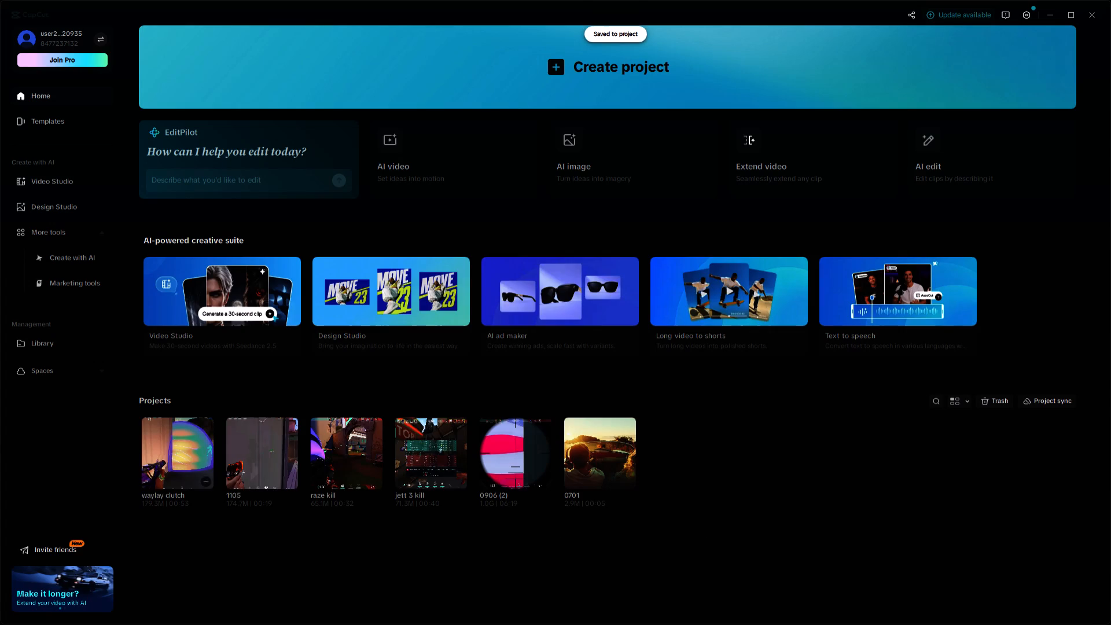
# Open project 1105, try the white preset with black outline on the "Default text" caption, and reset it to no preset style.
pyautogui.click(252, 450)
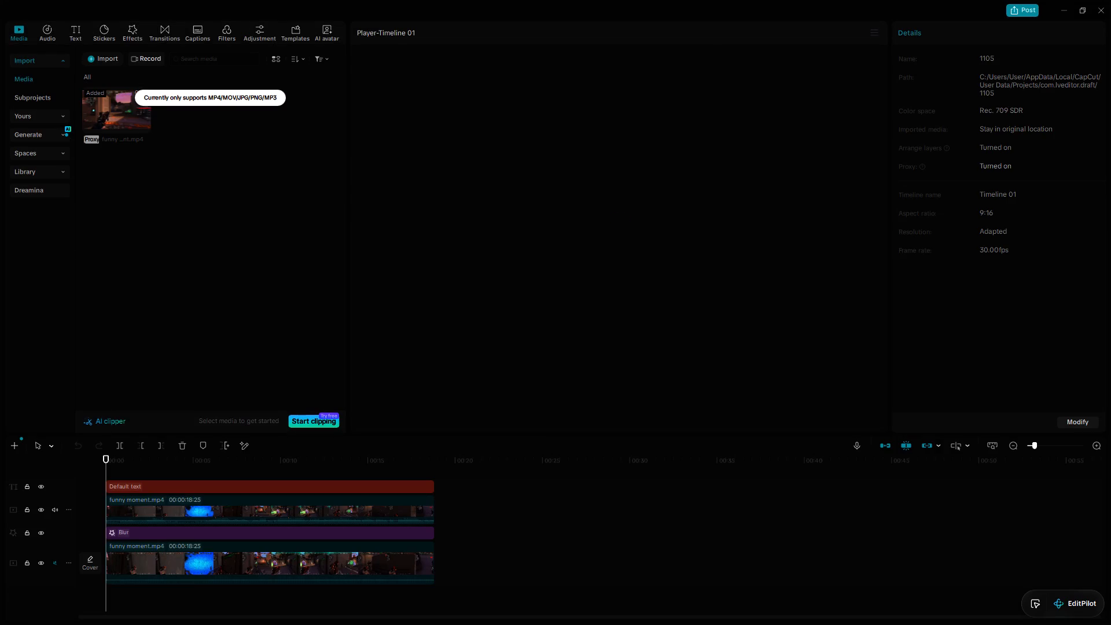
pyautogui.click(242, 486)
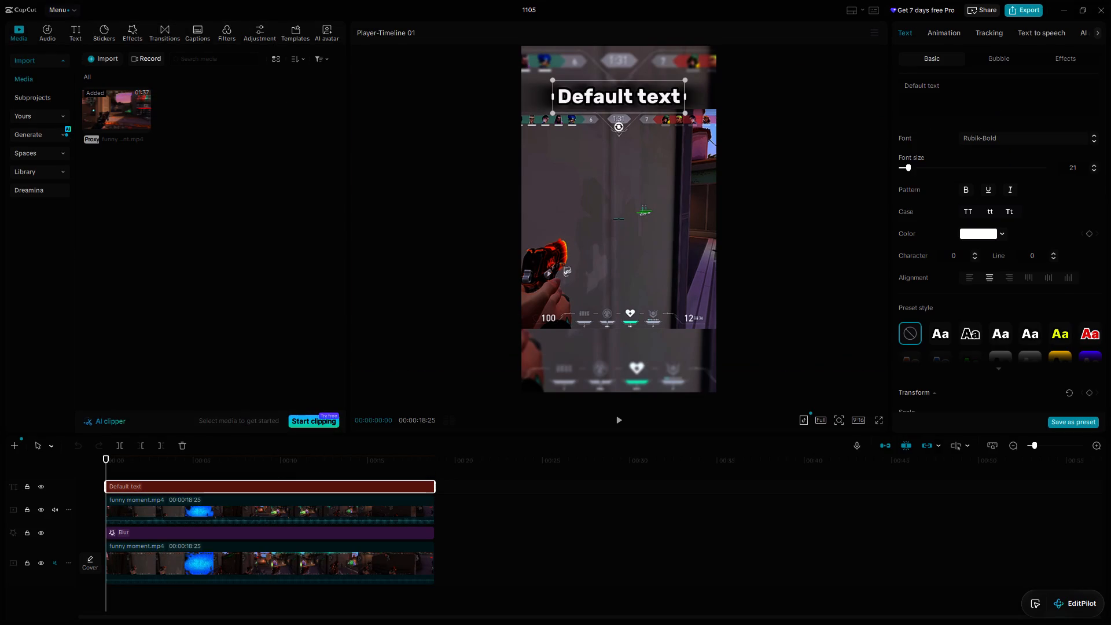
pyautogui.scroll(-2, 930, 225)
pyautogui.click(917, 269)
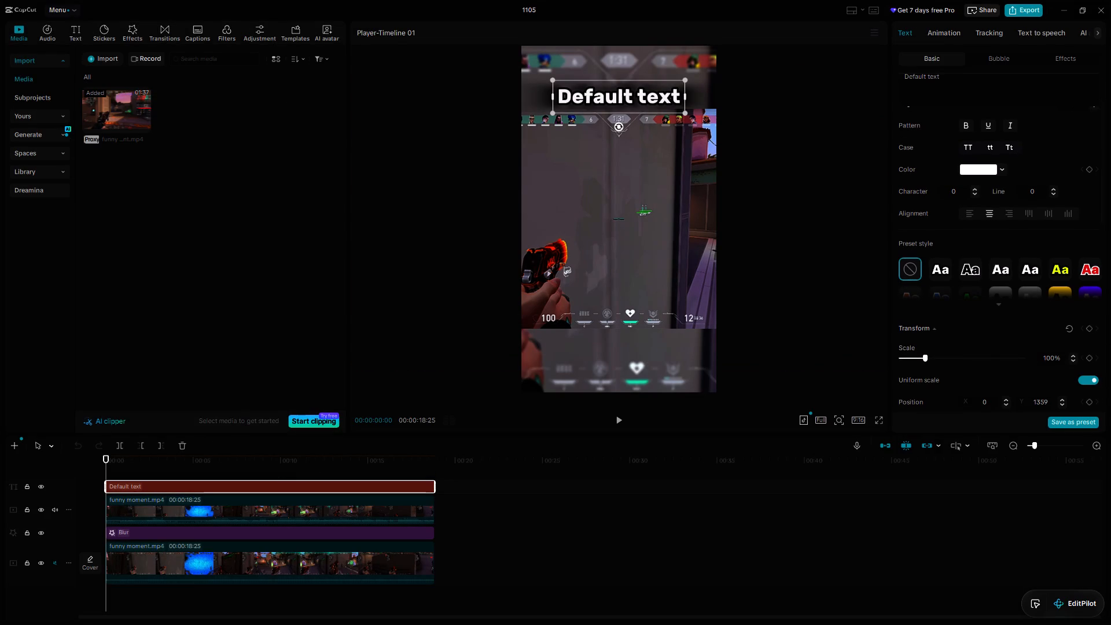
pyautogui.scroll(-3, 922, 267)
pyautogui.scroll(3, 922, 267)
pyautogui.click(944, 247)
pyautogui.click(920, 244)
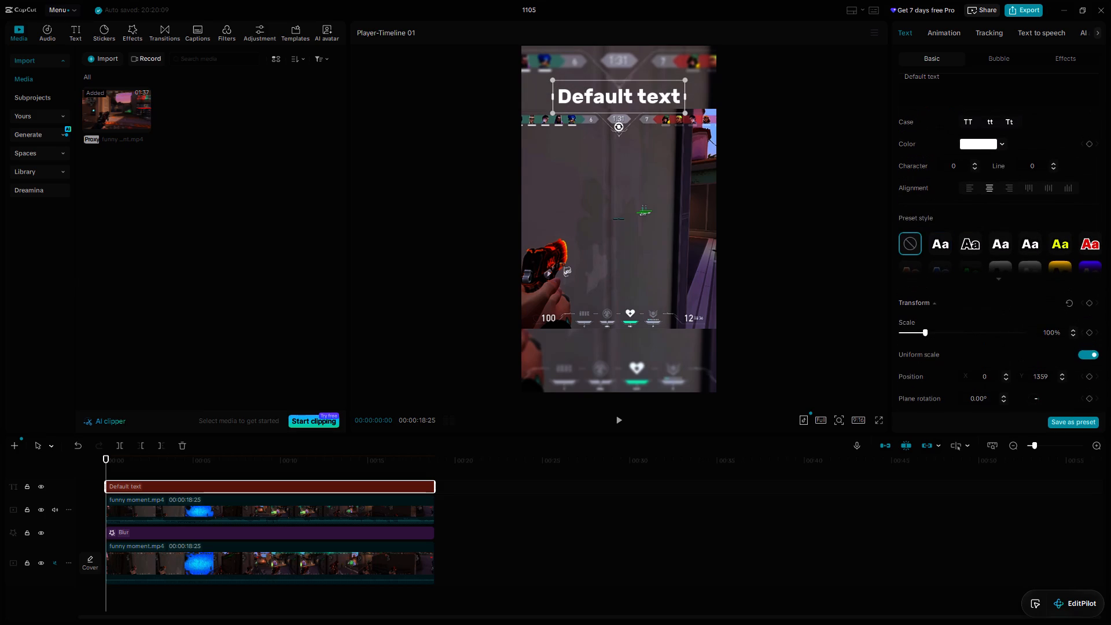
pyautogui.doubleClick(911, 247)
pyautogui.click(935, 240)
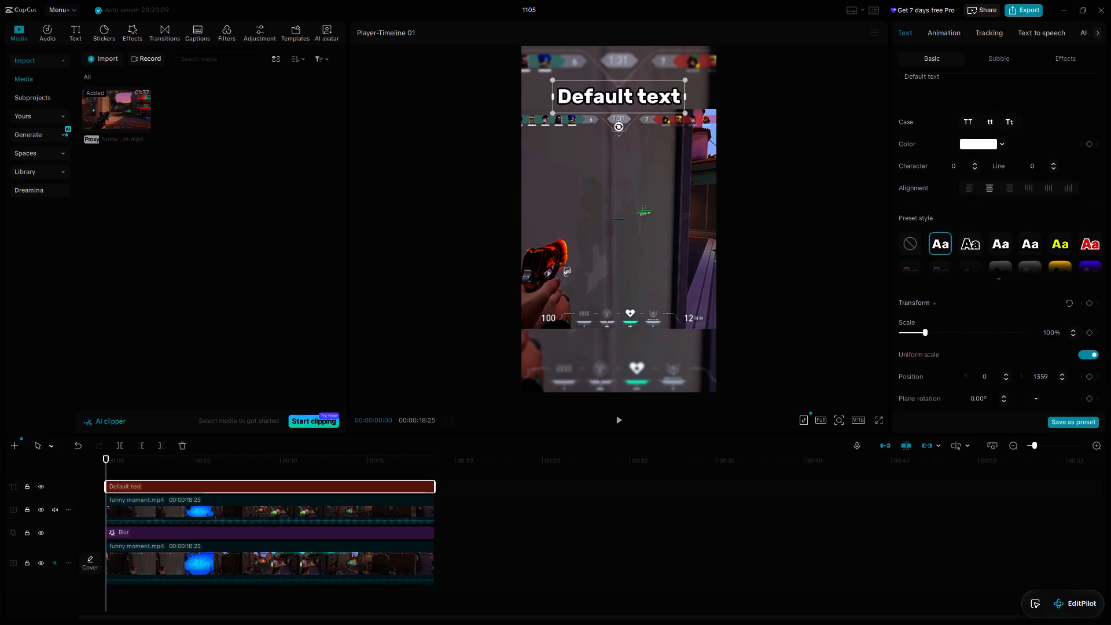
pyautogui.click(917, 242)
# Turn on the "Default text" caption's black stroke with a thickness of 30 and close the project.
pyautogui.scroll(-8, 935, 288)
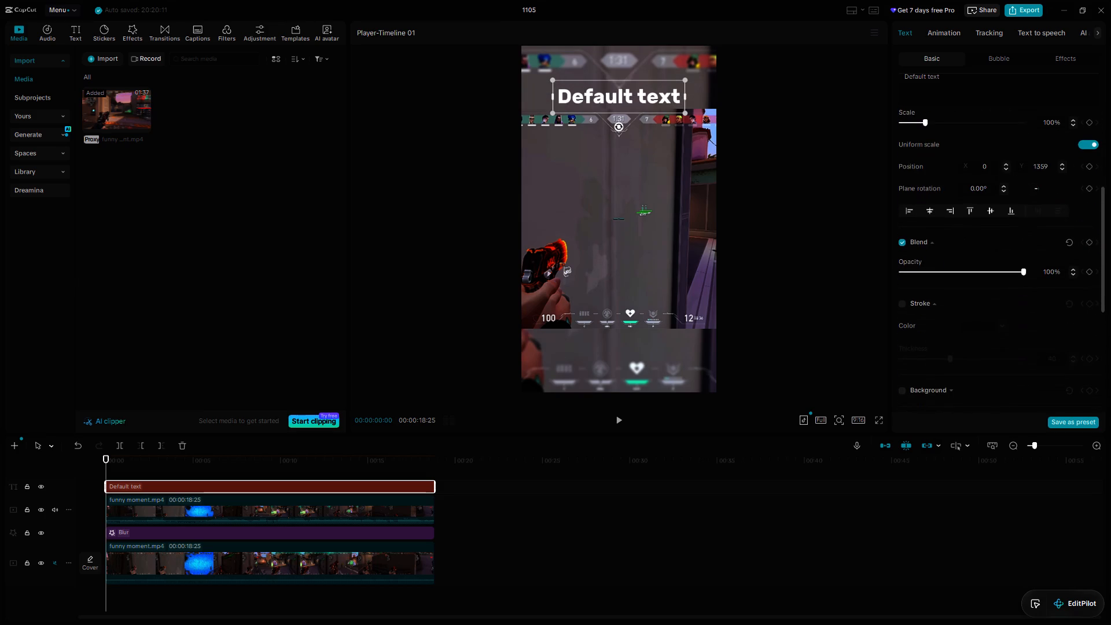
pyautogui.click(904, 304)
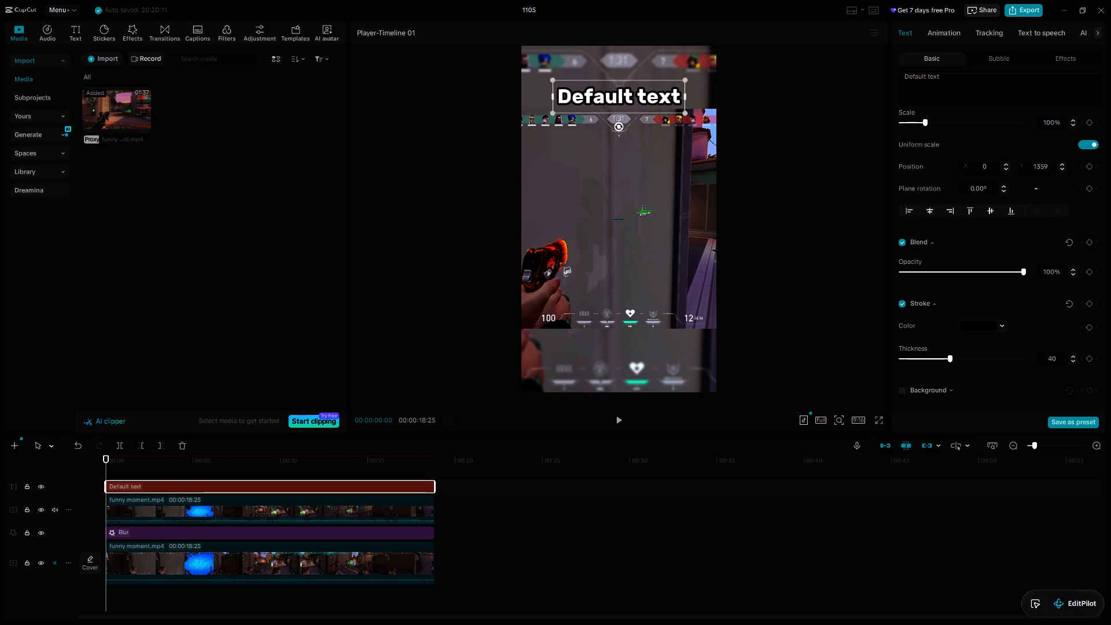
pyautogui.doubleClick(903, 304)
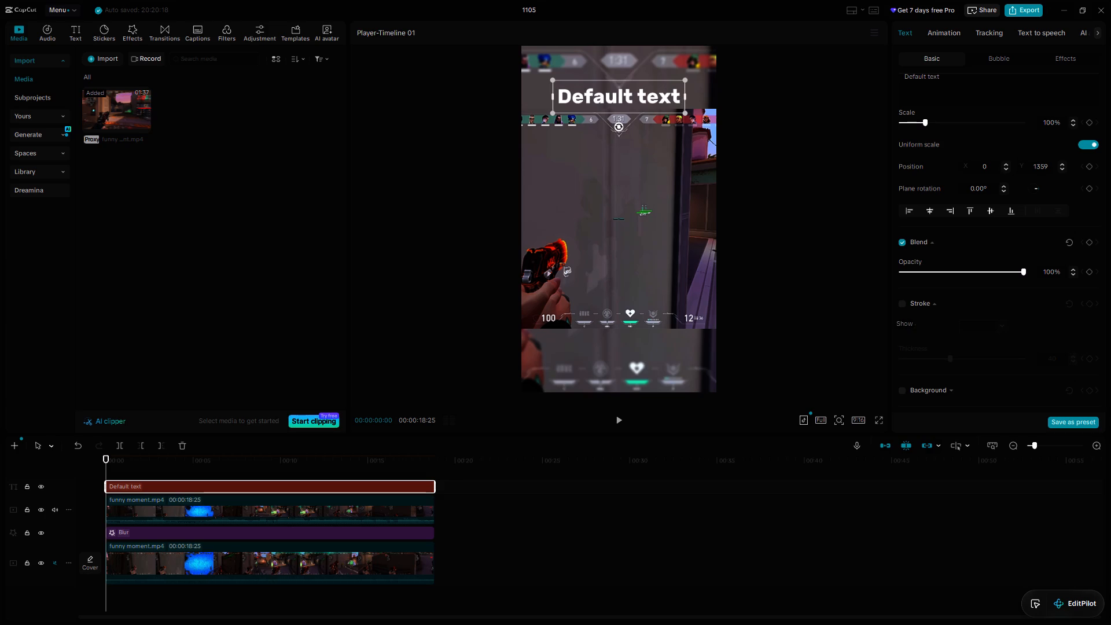
pyautogui.click(904, 305)
pyautogui.scroll(-3, 941, 301)
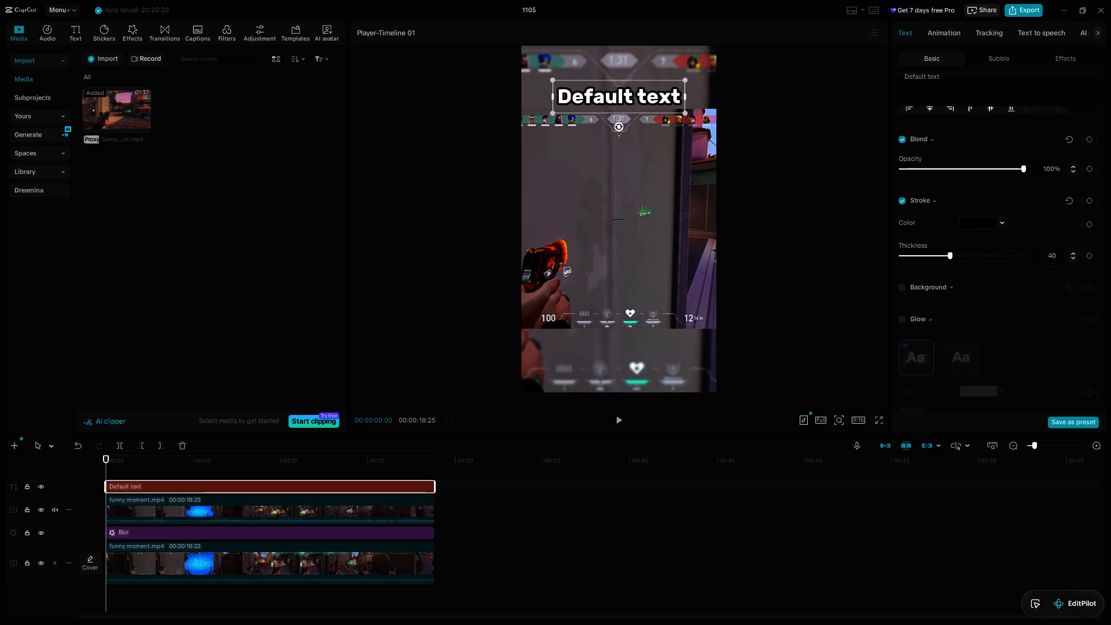
pyautogui.moveTo(1055, 253); pyautogui.dragTo(1028, 262)
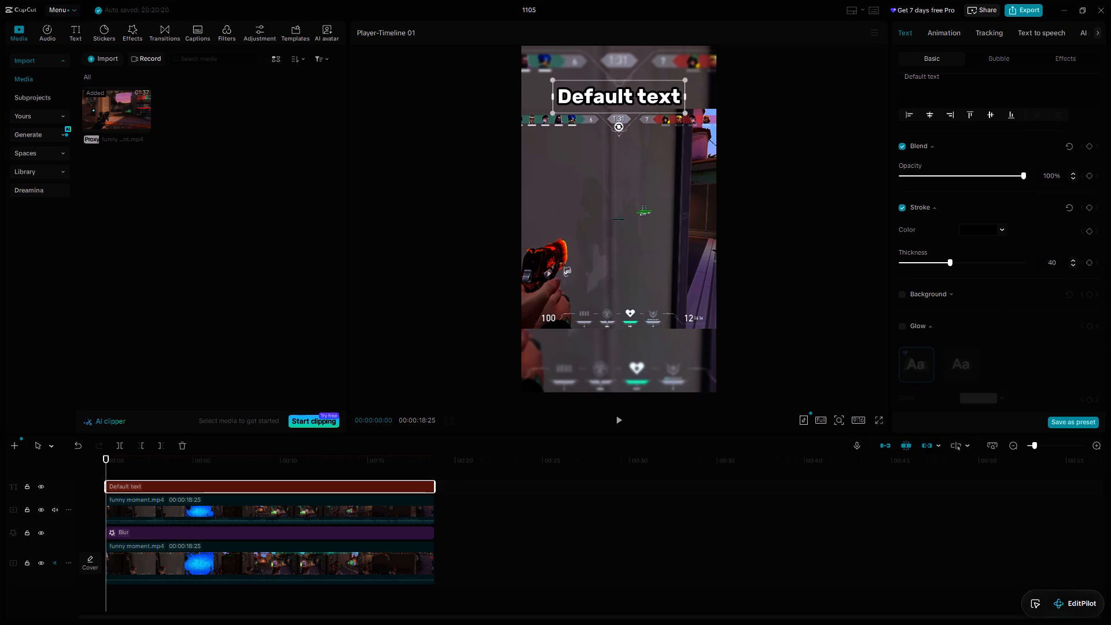
pyautogui.moveTo(1058, 263); pyautogui.dragTo(1031, 267)
pyautogui.press('3')
pyautogui.press('0')
pyautogui.press('Return')
pyautogui.click(1108, 10)
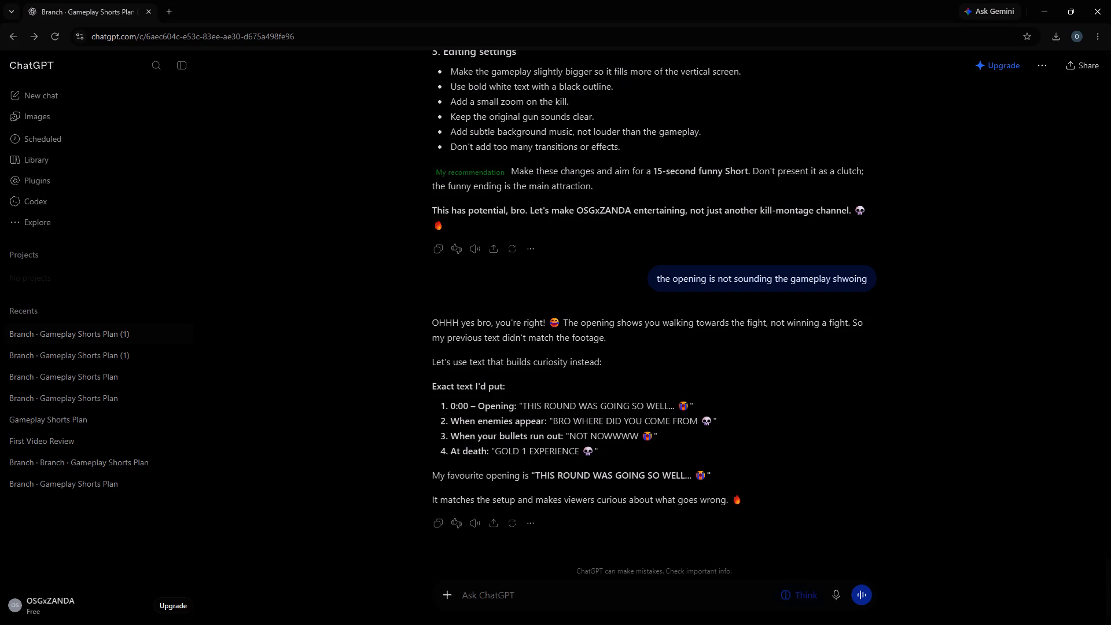
pyautogui.click(243, 461)
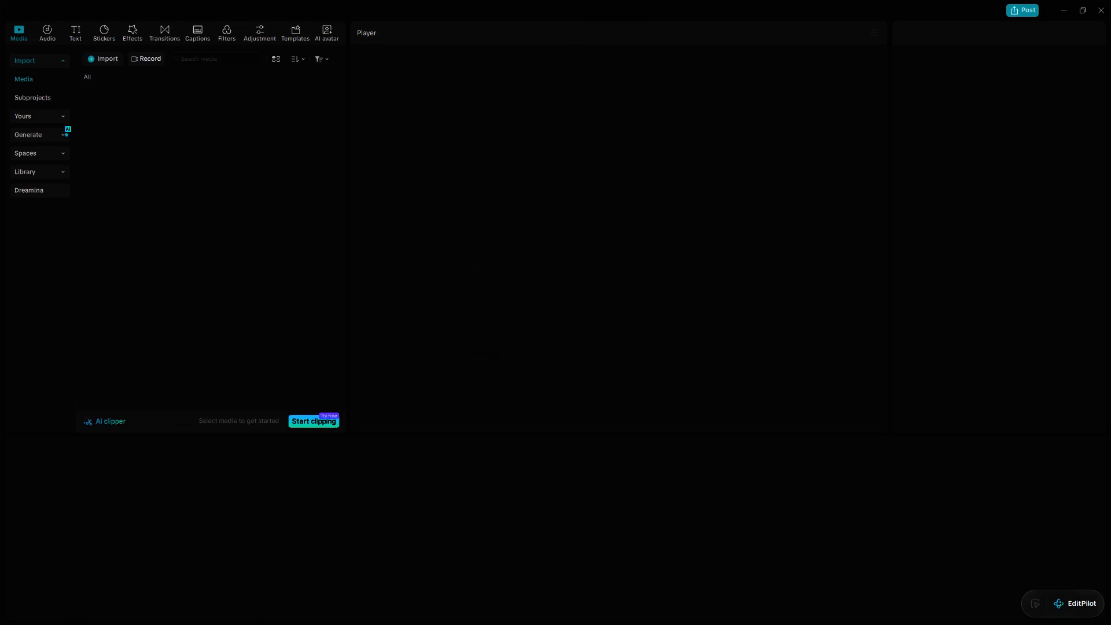
pyautogui.click(131, 503)
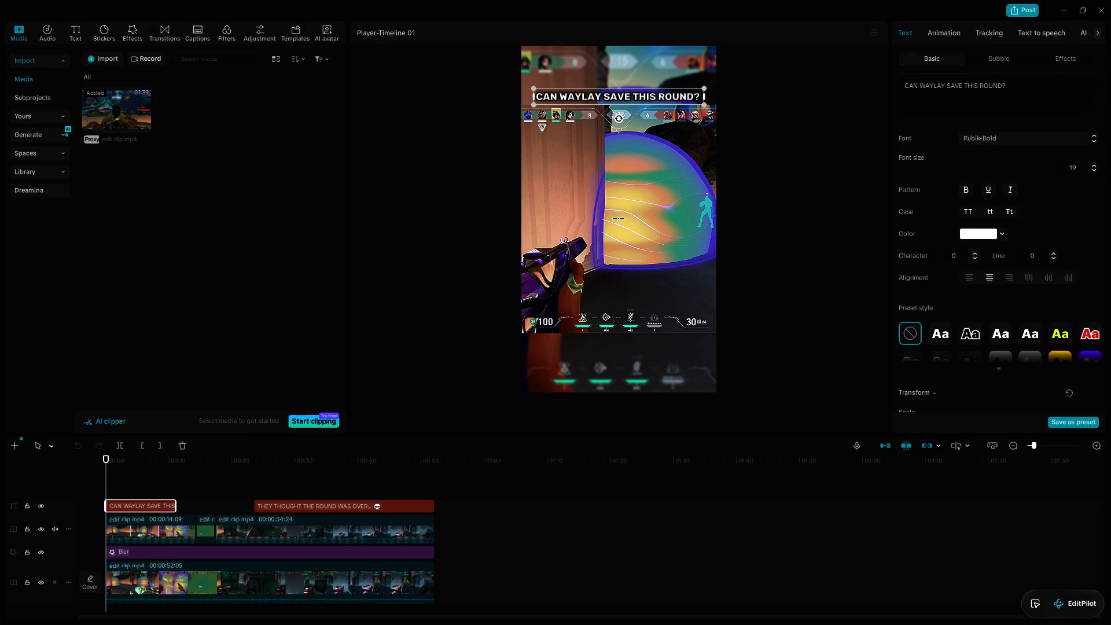
pyautogui.scroll(-6, 952, 232)
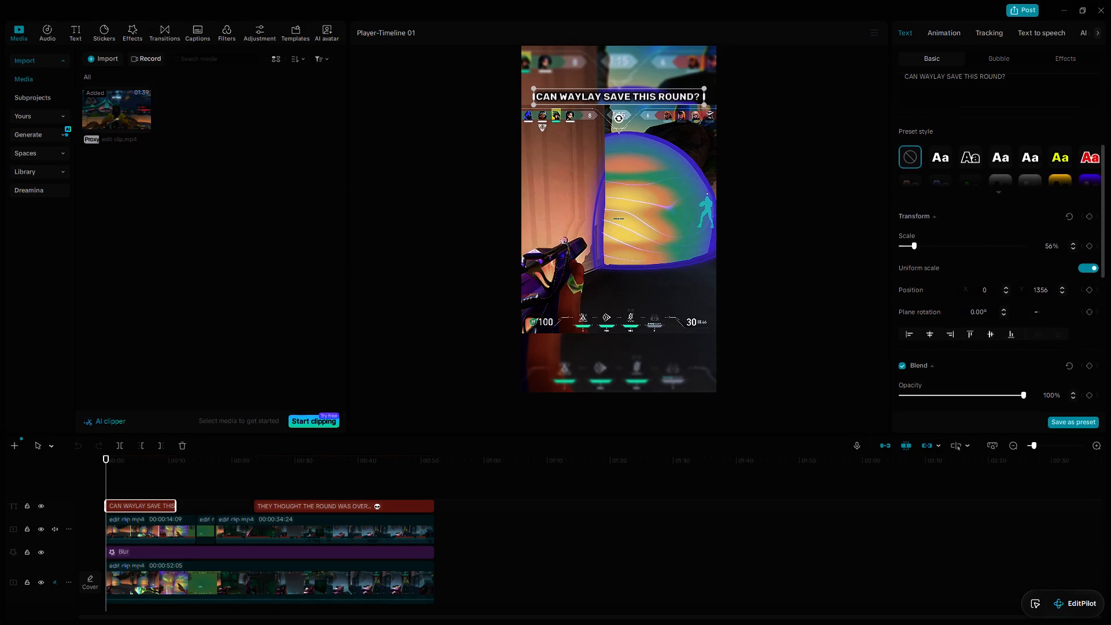
pyautogui.scroll(-5, 952, 232)
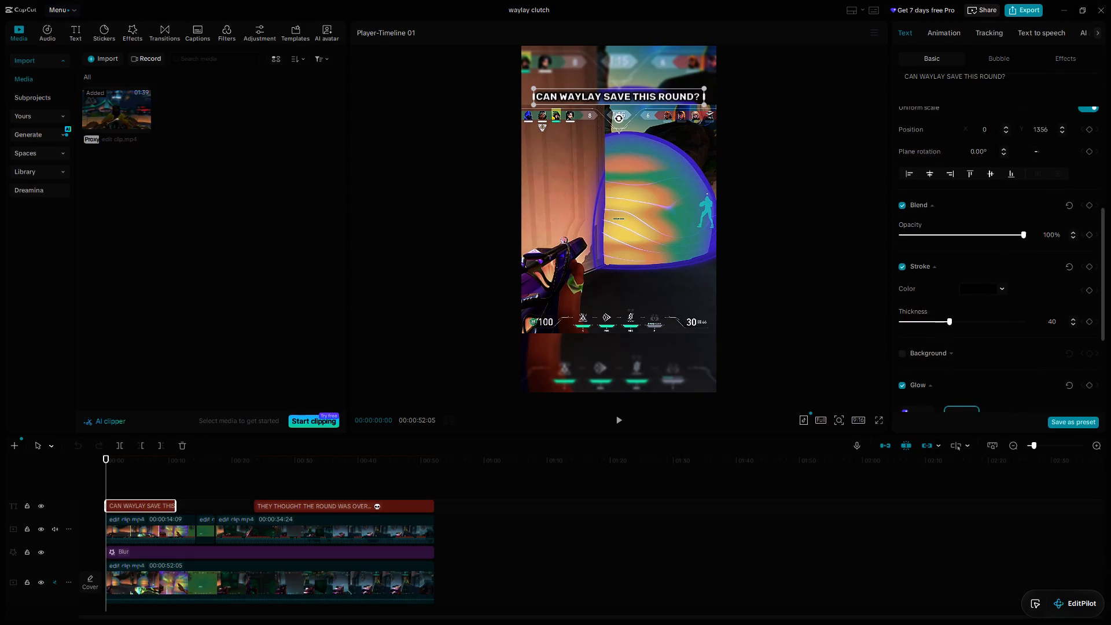
pyautogui.scroll(-7, 952, 232)
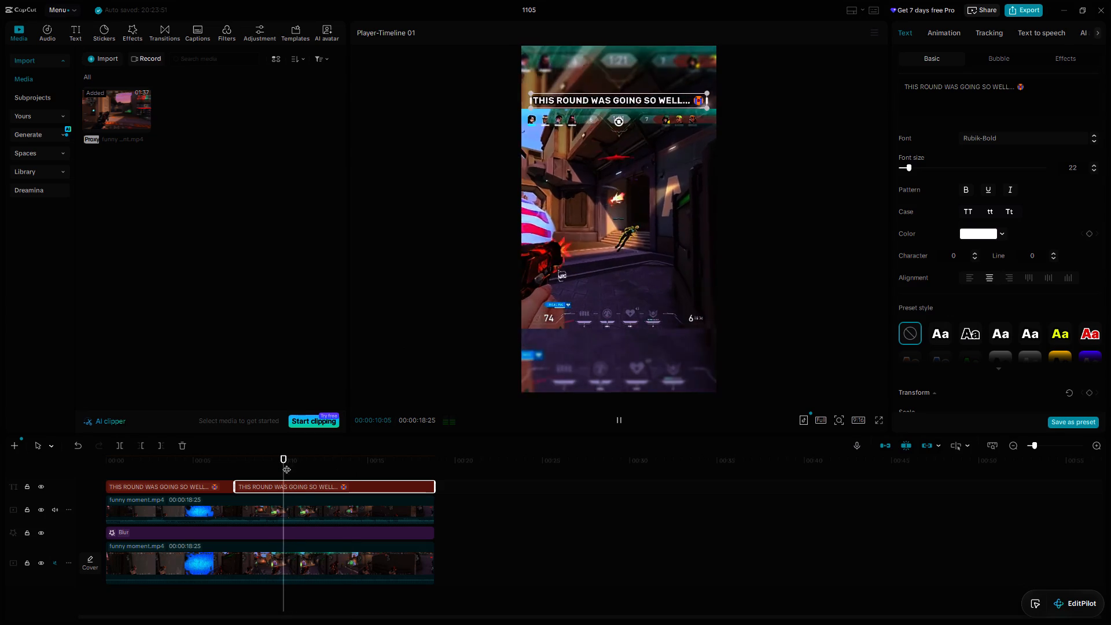
pyautogui.press('space')
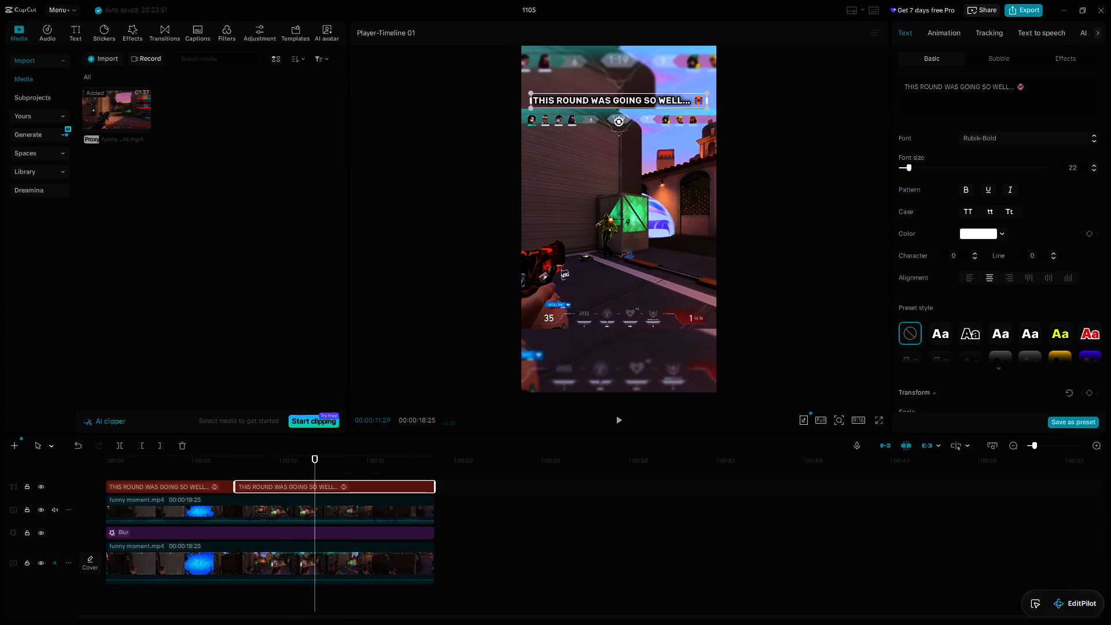
pyautogui.press('space')
pyautogui.press('space')
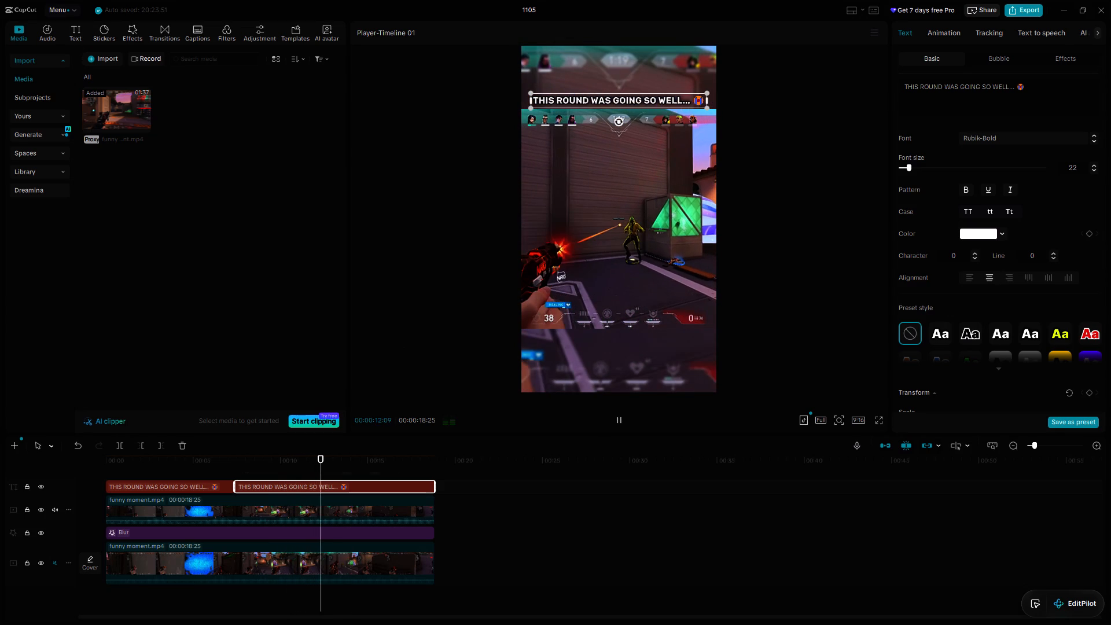
pyautogui.press('space')
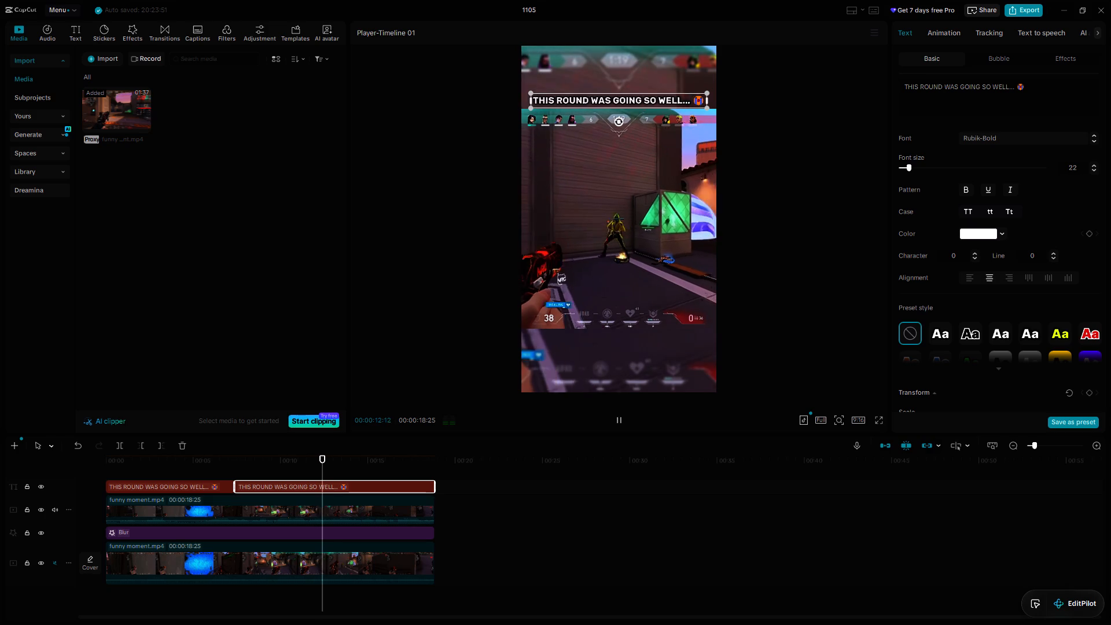
pyautogui.press('space')
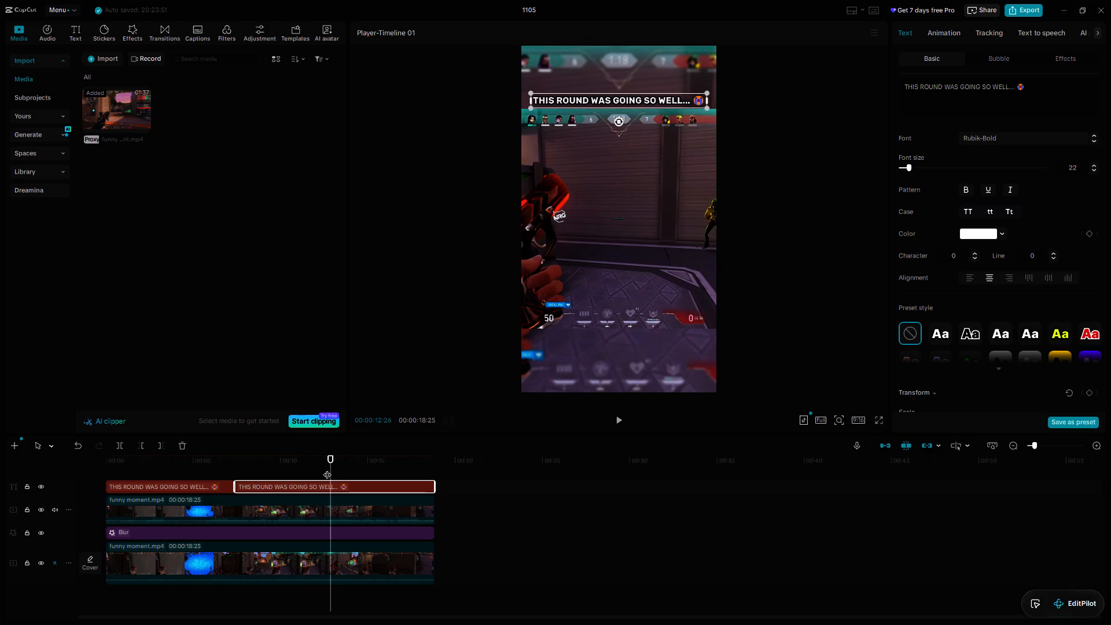
pyautogui.click(329, 468)
pyautogui.press('space')
pyautogui.press('space')
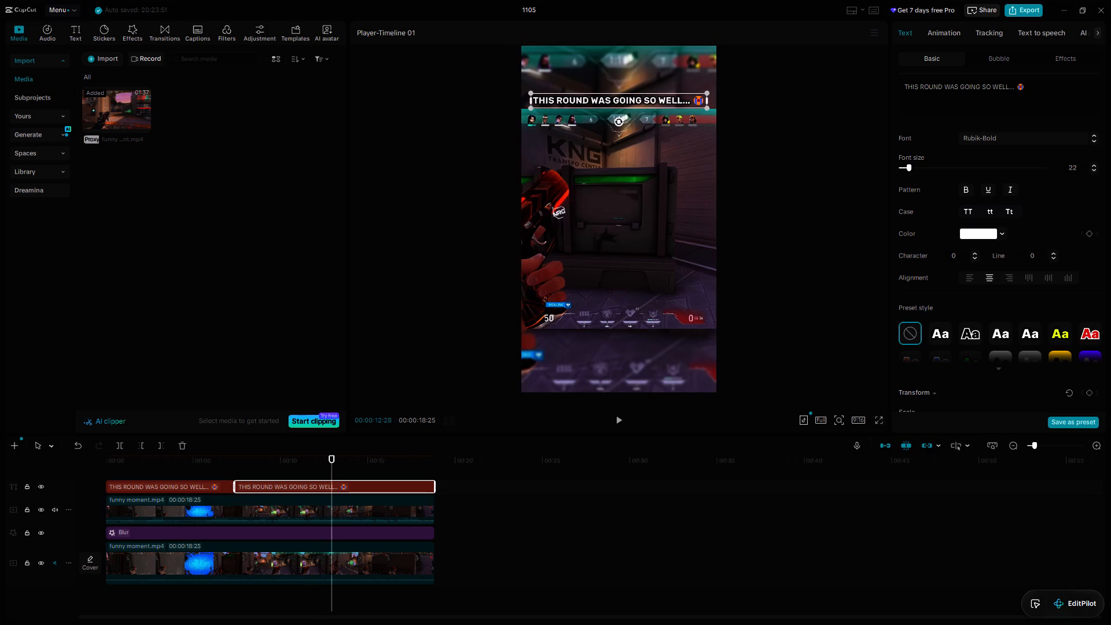
pyautogui.moveTo(331, 470); pyautogui.dragTo(312, 472)
pyautogui.press('space')
pyautogui.press('space')
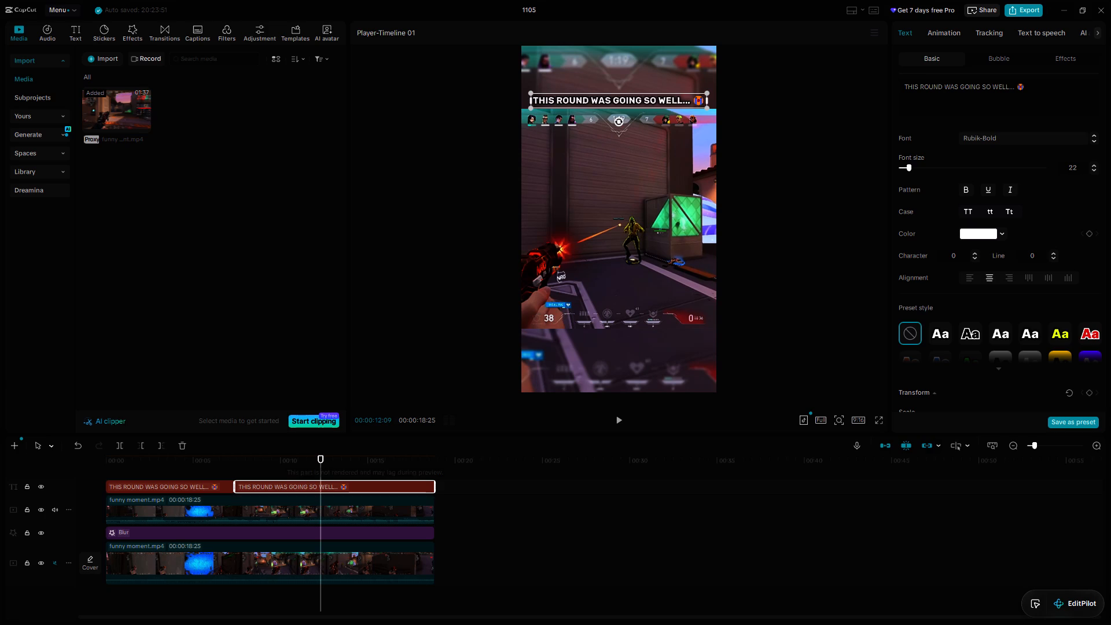
# Undo the caption split at 00:00:07:12 and select the rejoined caption clip.
pyautogui.moveTo(1042, 86); pyautogui.dragTo(837, 95)
pyautogui.click(856, 95)
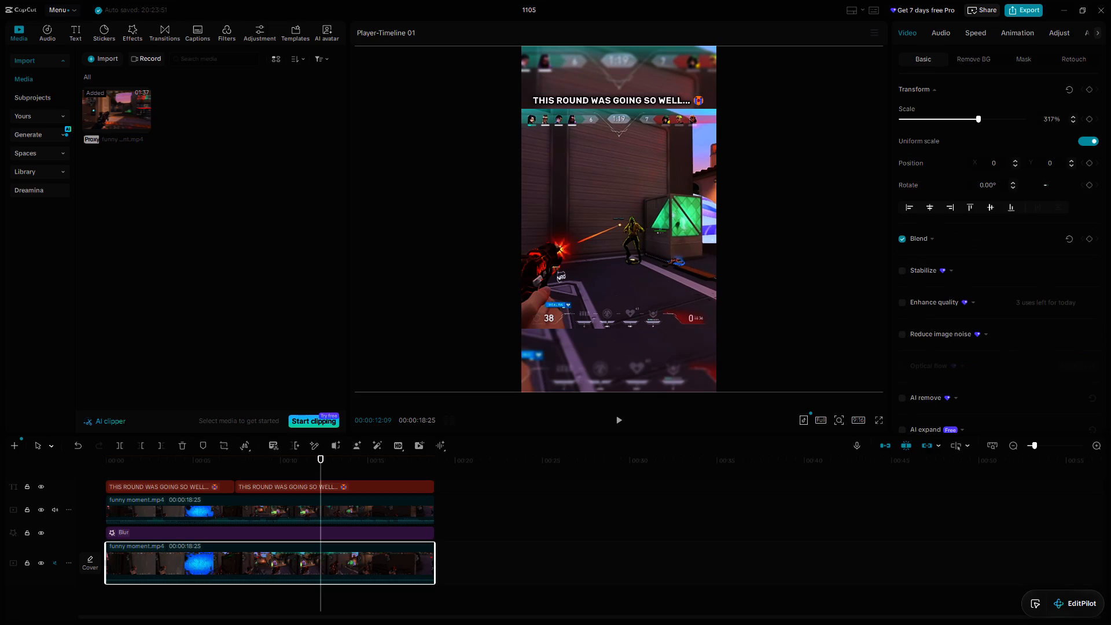
pyautogui.hotkey('ctrl', 'z')
pyautogui.click(645, 95)
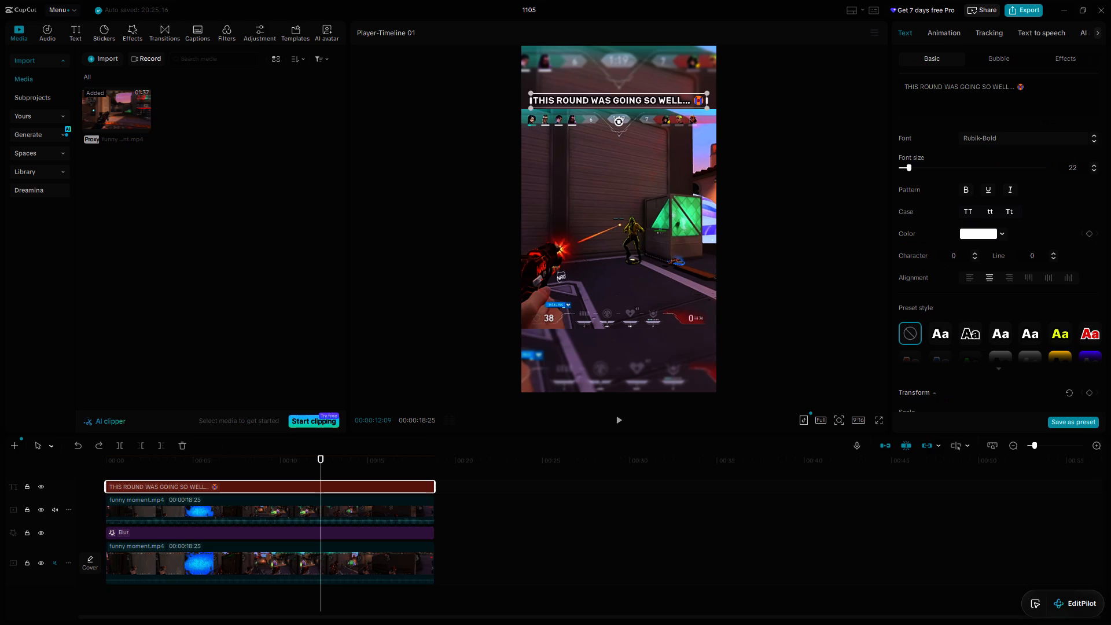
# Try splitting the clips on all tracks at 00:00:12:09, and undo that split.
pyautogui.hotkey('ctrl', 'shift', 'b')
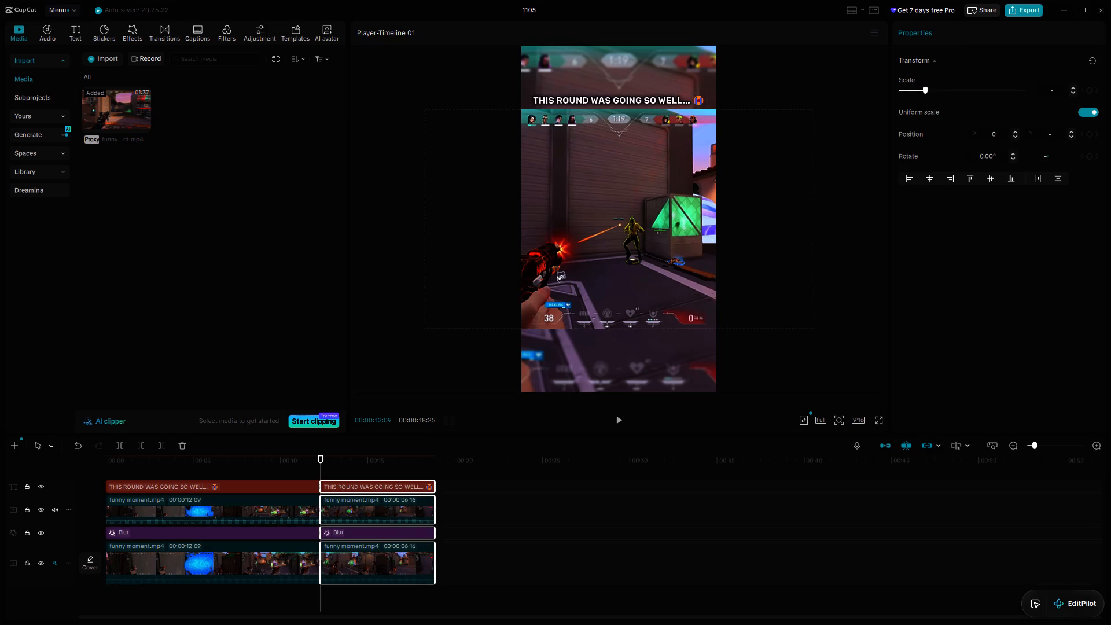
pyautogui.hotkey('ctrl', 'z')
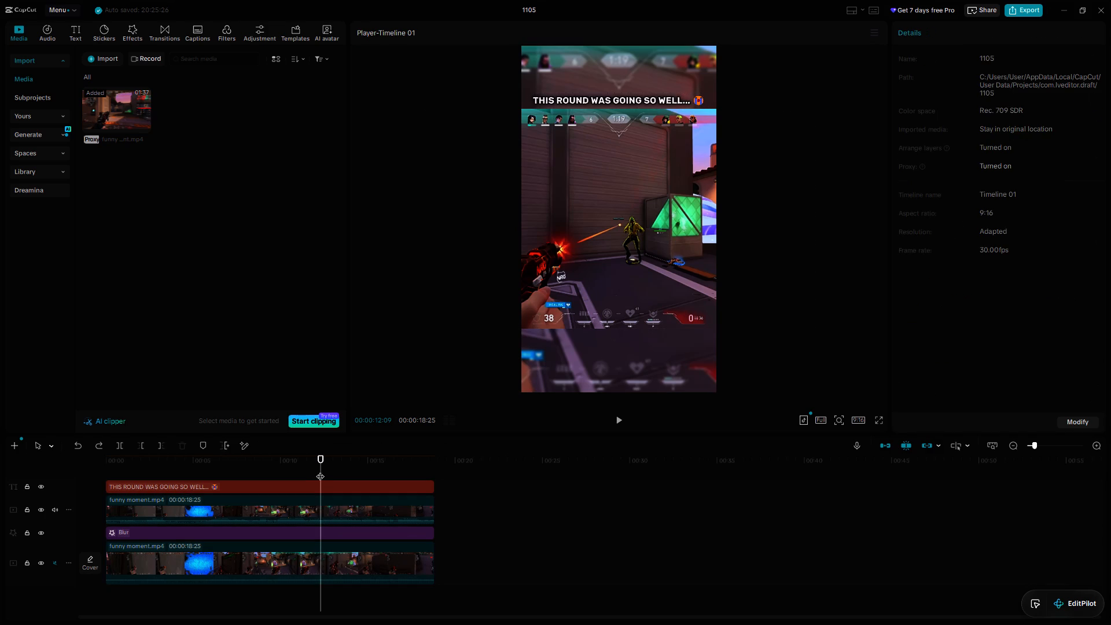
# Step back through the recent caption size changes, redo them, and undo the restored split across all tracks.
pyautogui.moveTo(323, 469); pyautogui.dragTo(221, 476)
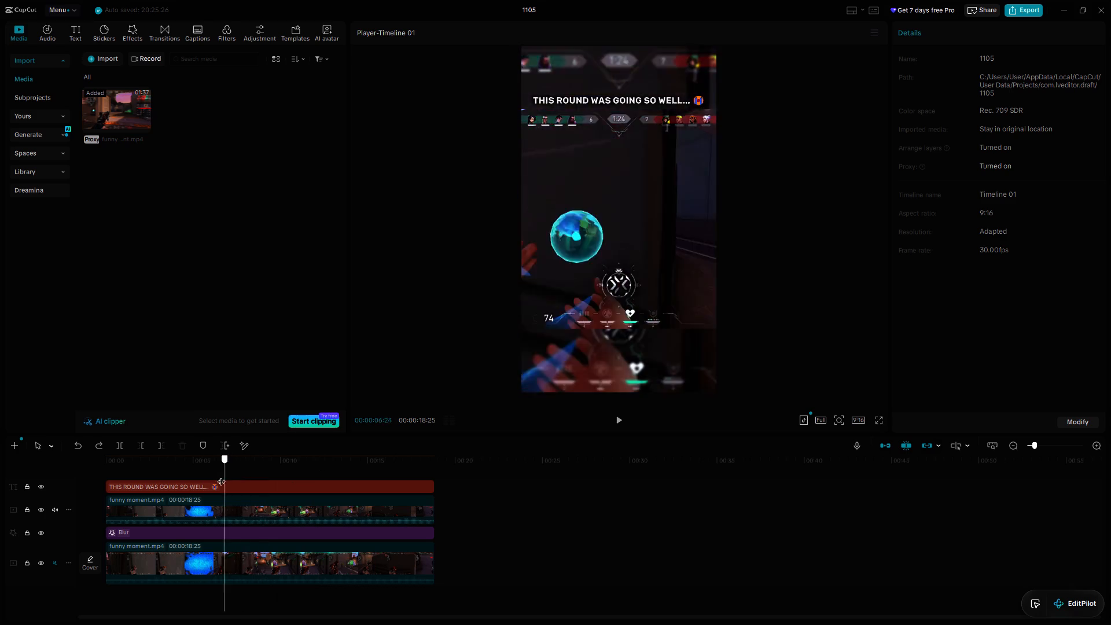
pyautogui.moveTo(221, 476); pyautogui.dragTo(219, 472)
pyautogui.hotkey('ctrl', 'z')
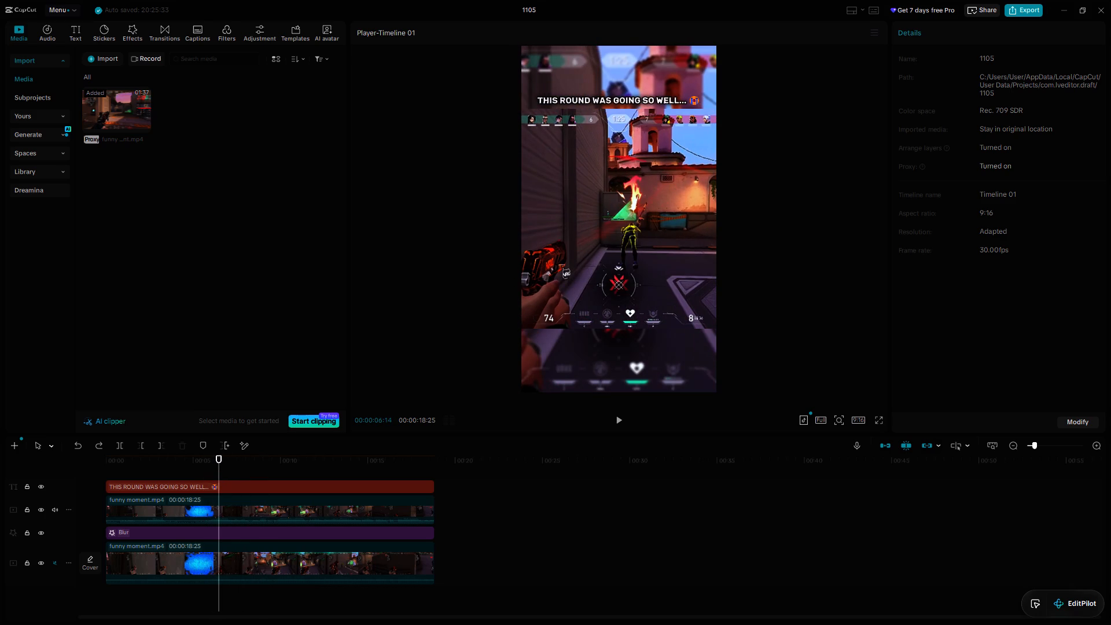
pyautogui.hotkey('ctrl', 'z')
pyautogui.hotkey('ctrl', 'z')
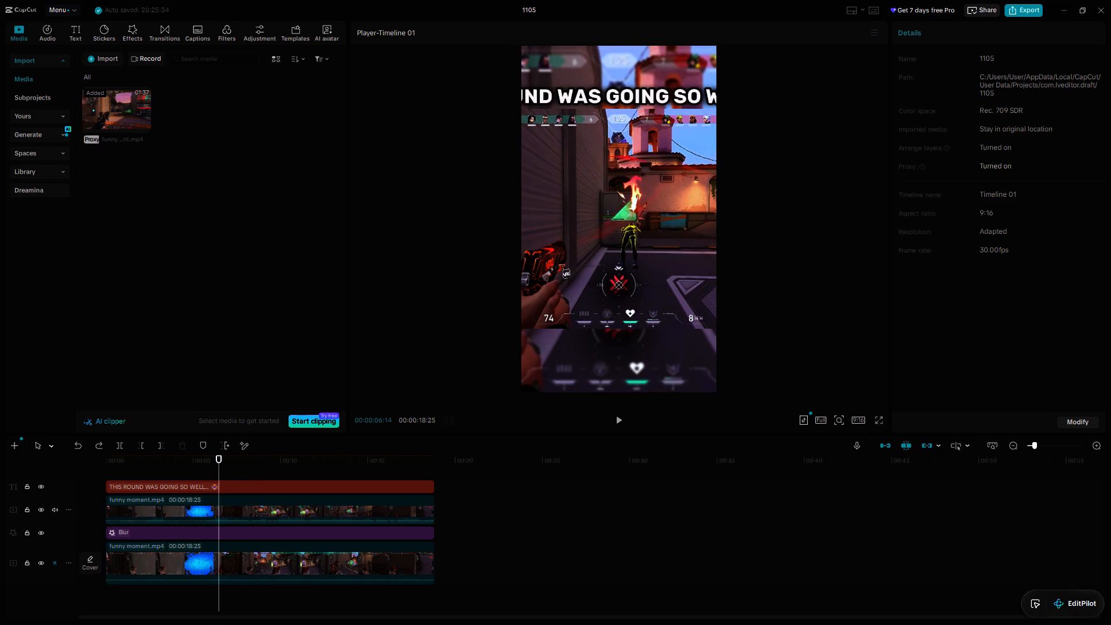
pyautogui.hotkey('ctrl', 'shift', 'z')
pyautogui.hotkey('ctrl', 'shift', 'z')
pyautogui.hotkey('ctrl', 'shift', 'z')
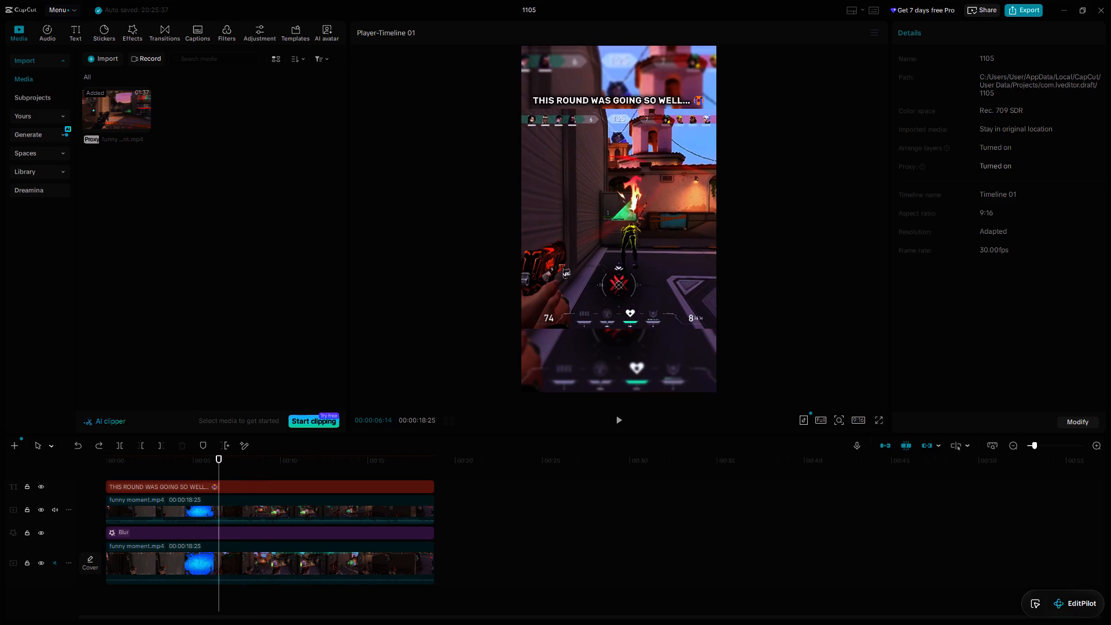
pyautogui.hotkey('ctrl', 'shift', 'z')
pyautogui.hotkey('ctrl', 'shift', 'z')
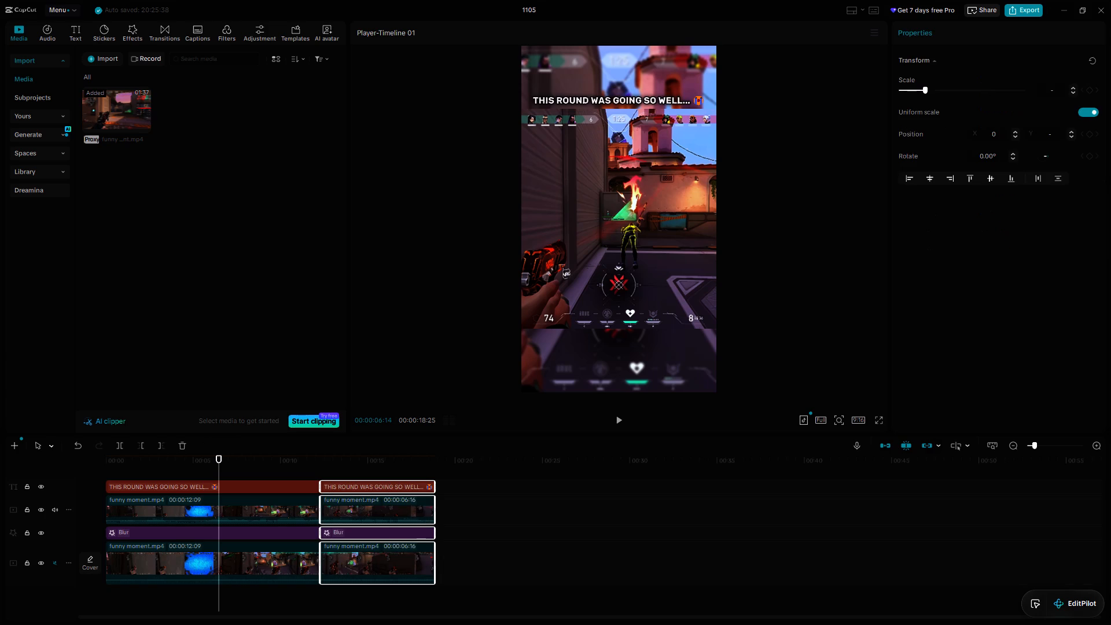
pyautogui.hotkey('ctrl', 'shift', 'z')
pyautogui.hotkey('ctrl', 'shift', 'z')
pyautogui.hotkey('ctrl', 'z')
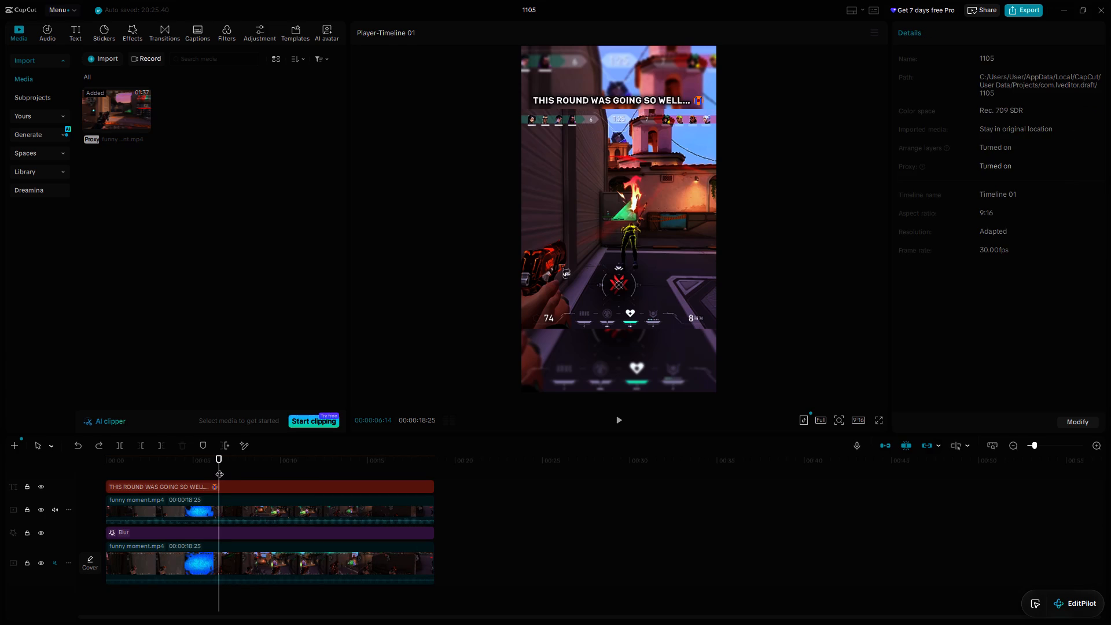
# Replay the clip from 00:00:06:14 and split only the caption clip at 00:00:07:06.
pyautogui.press('space')
pyautogui.press('space')
pyautogui.press('space')
pyautogui.press('space')
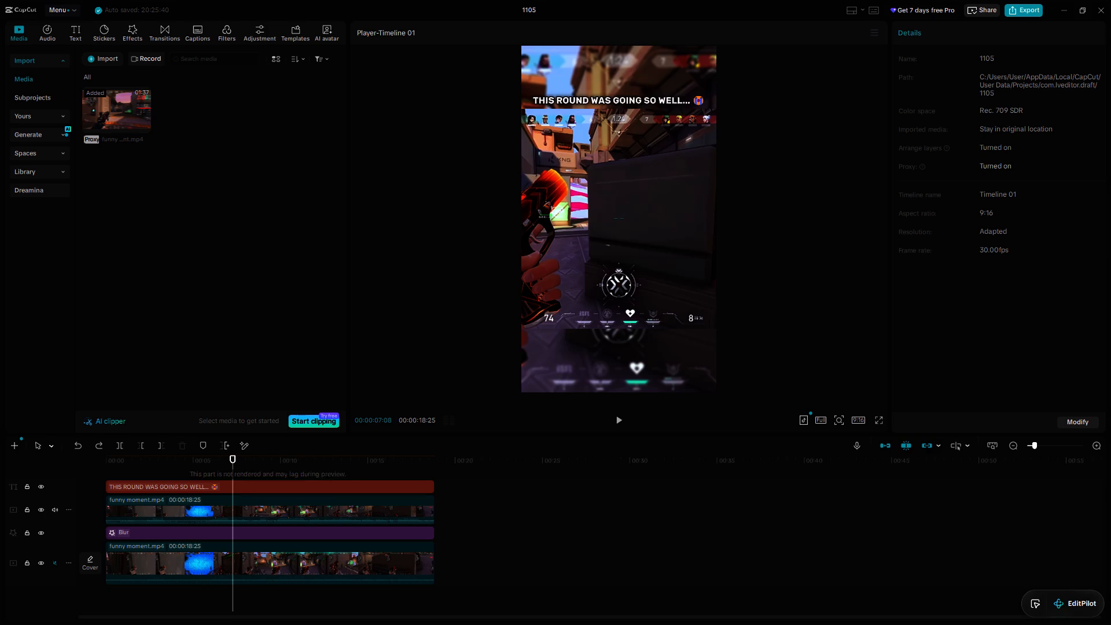
pyautogui.click(251, 483)
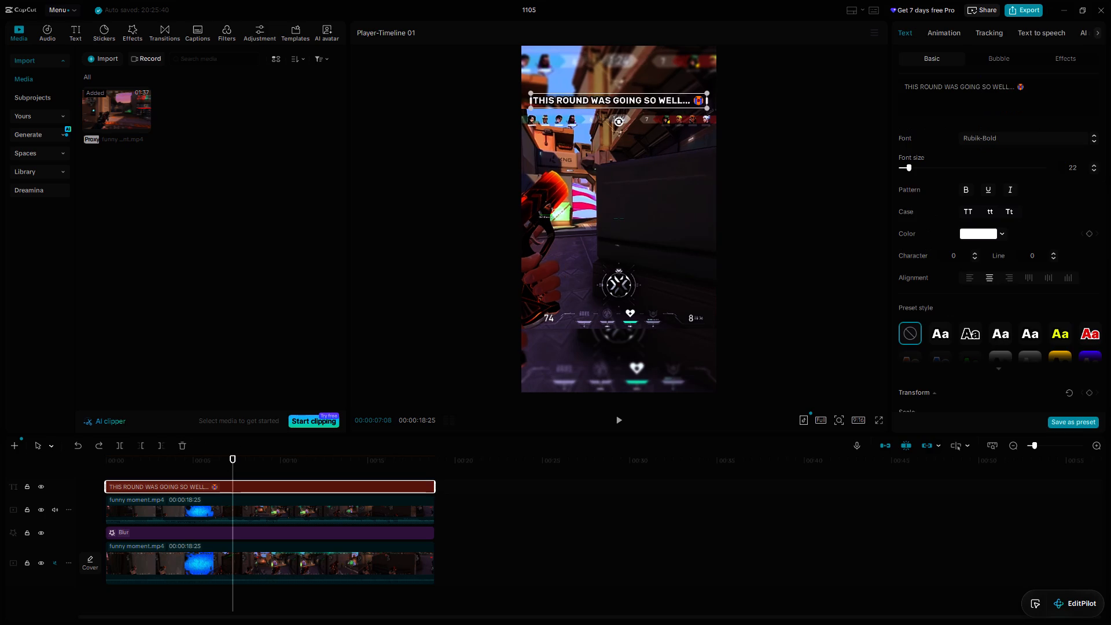
pyautogui.hotkey('ctrl', 'b')
# Replay the fight between about 8 and 13 seconds in short bursts to pinpoint where the bullets run out, stopping at 00:00:12:15.
pyautogui.moveTo(230, 463); pyautogui.dragTo(243, 466)
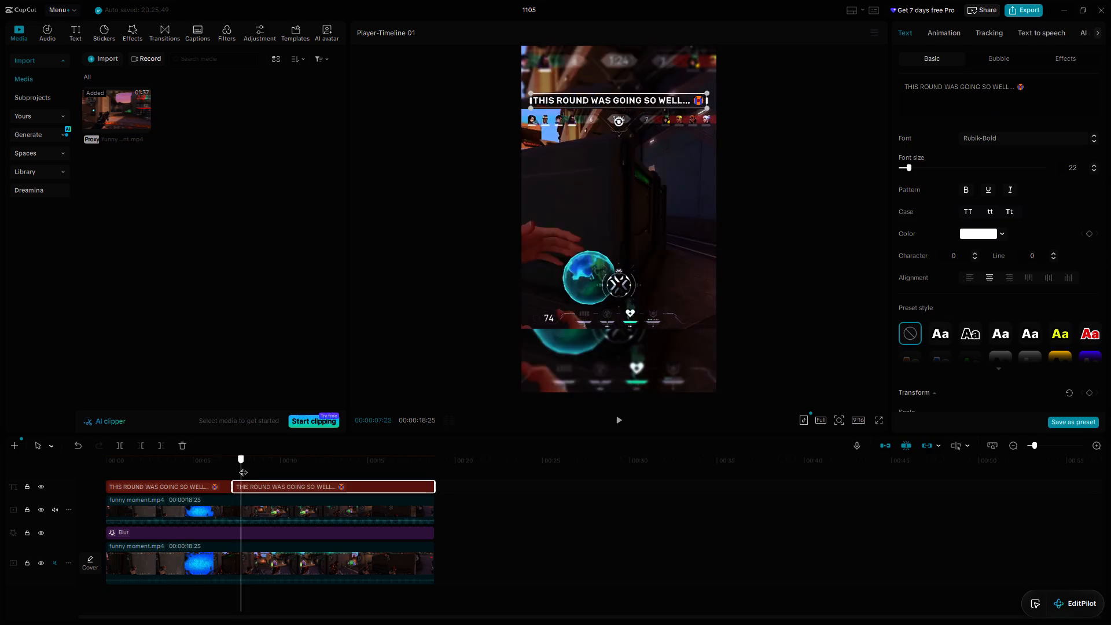
pyautogui.moveTo(243, 466); pyautogui.dragTo(252, 467)
pyautogui.press('space')
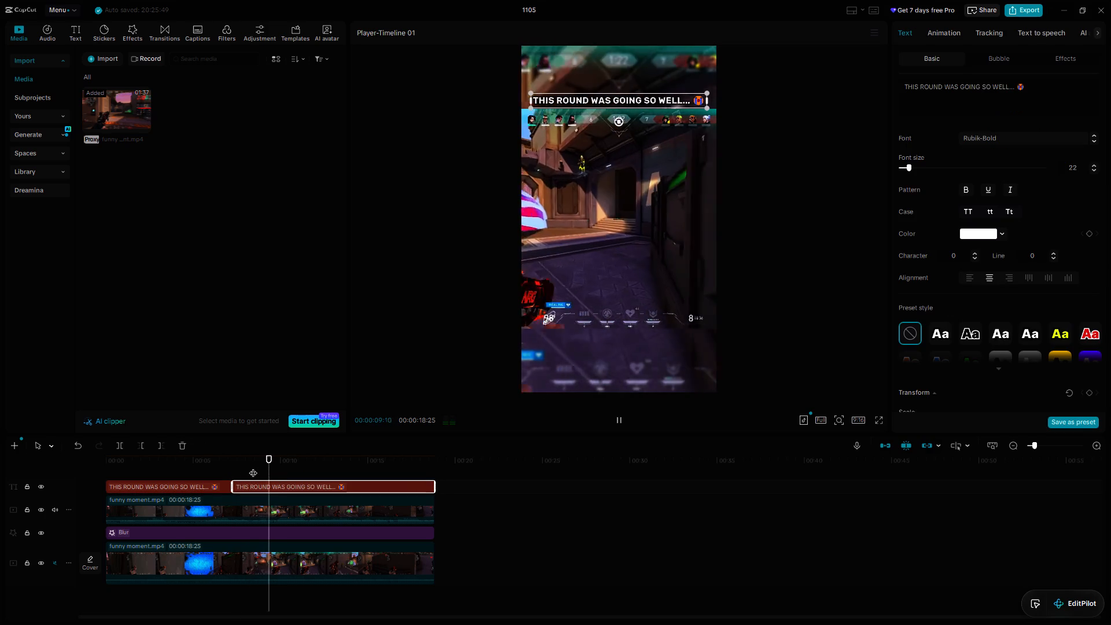
pyautogui.press('space')
pyautogui.press('space')
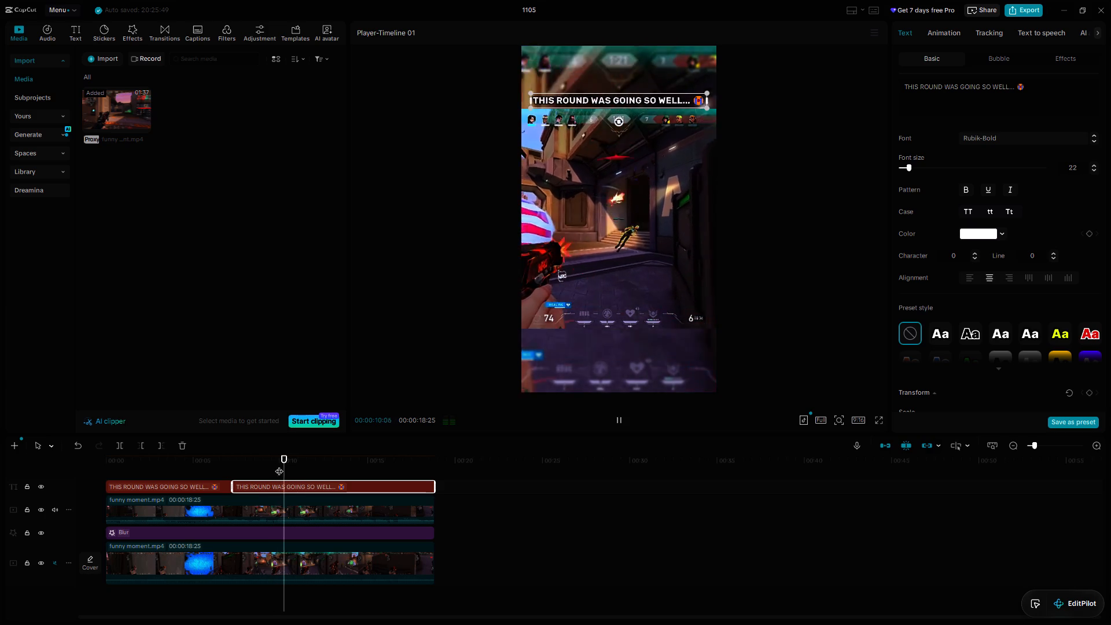
pyautogui.press('space')
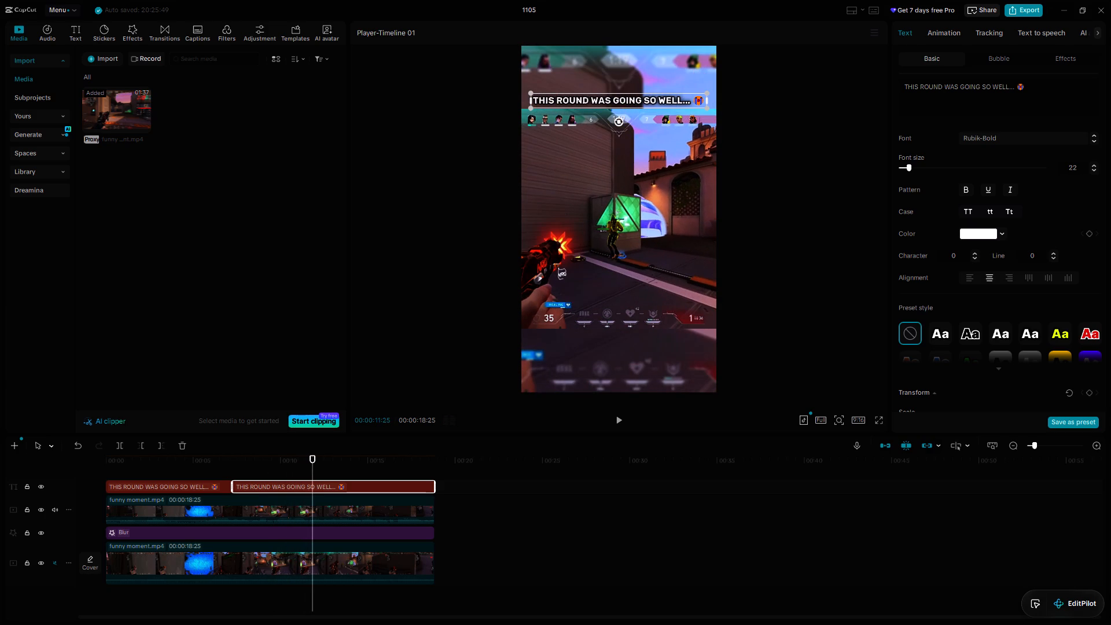
pyautogui.press('space')
pyautogui.press('space')
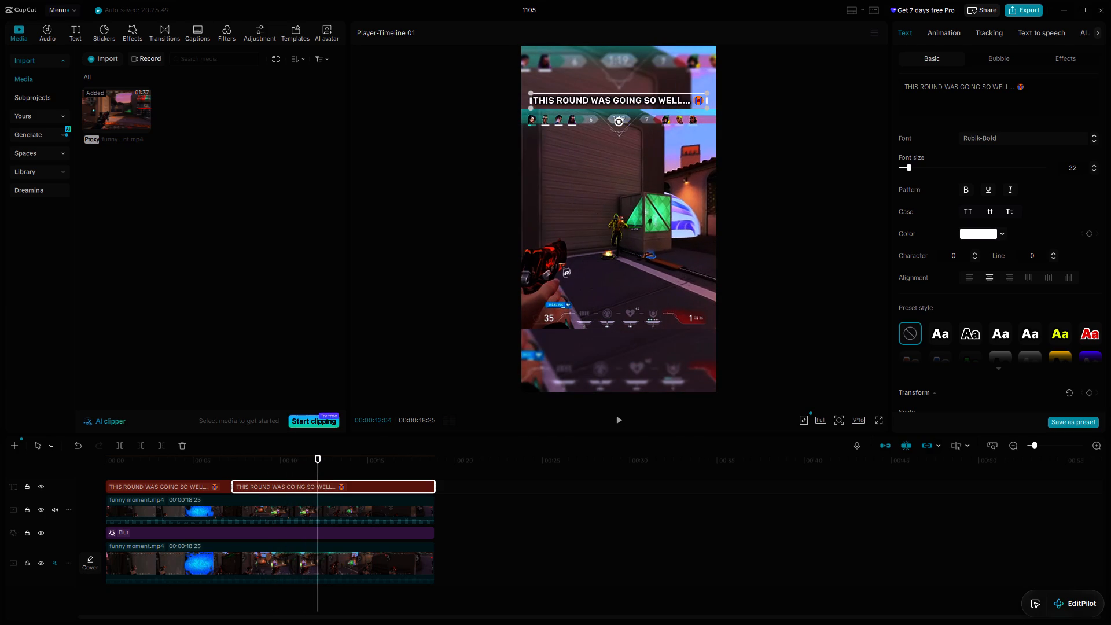
pyautogui.press('space')
pyautogui.press('space')
pyautogui.press('space')
pyautogui.press('space')
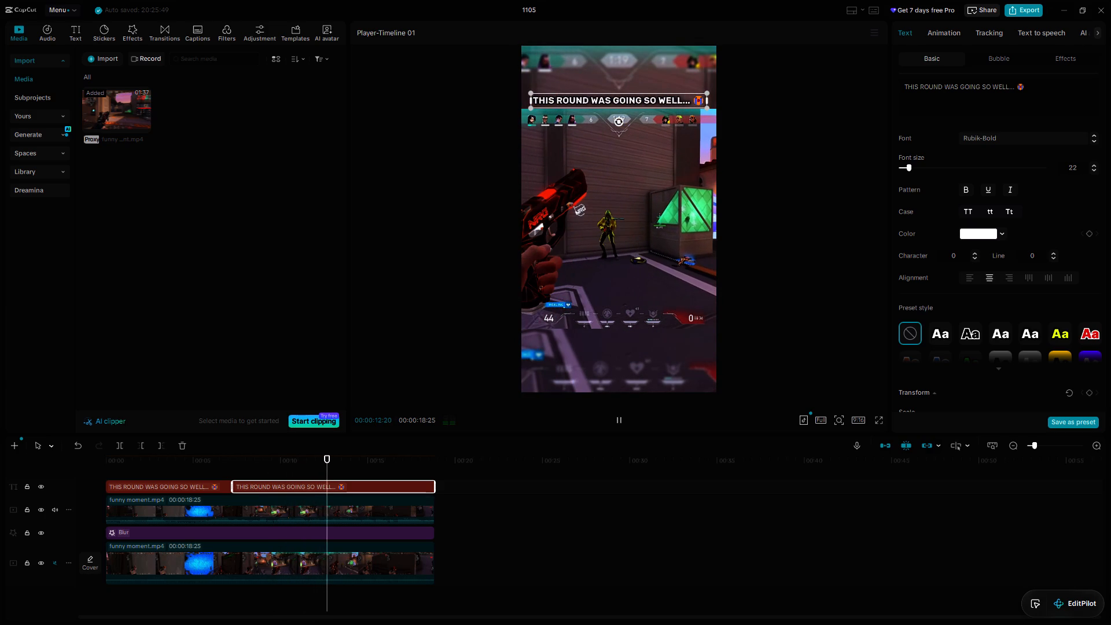
pyautogui.click(325, 466)
pyautogui.press('space')
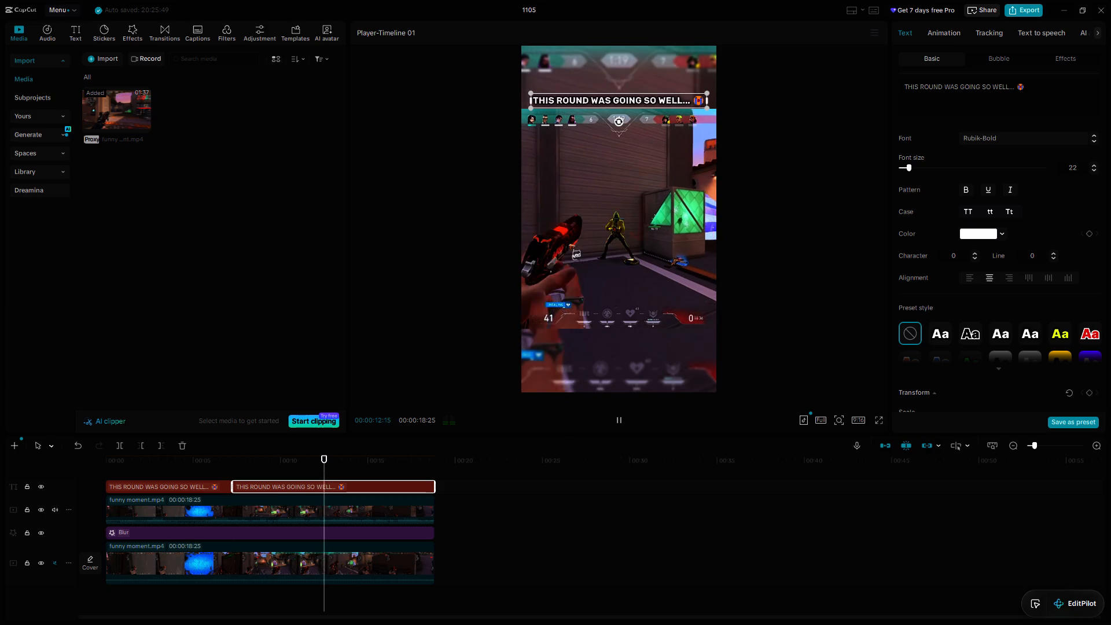
pyautogui.press('space')
pyautogui.moveTo(330, 469); pyautogui.dragTo(314, 470)
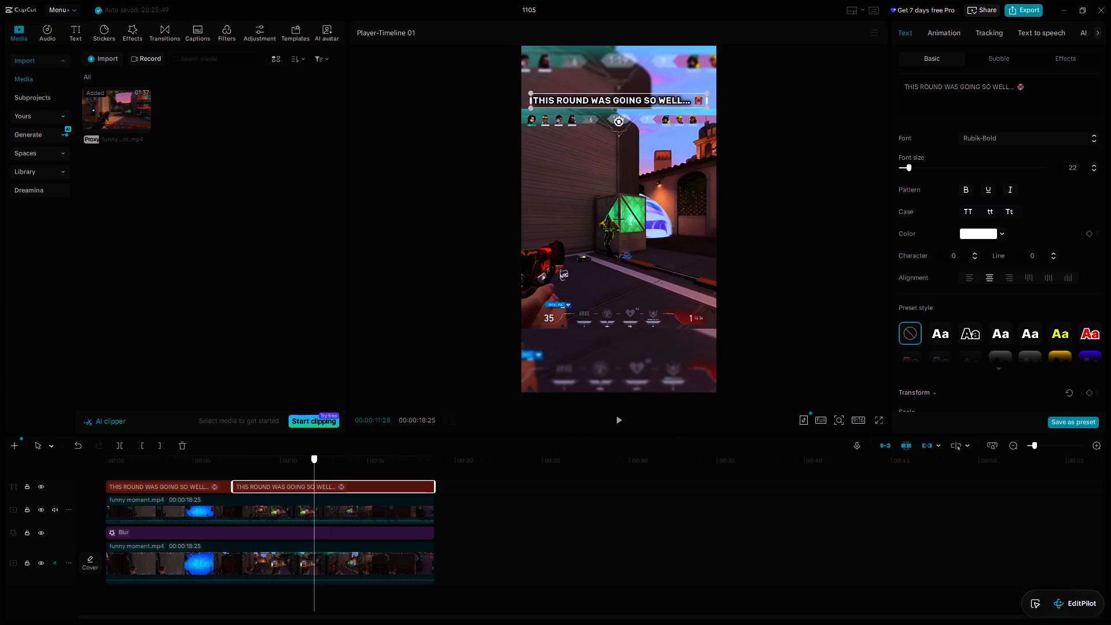
pyautogui.press('space')
pyautogui.press('space')
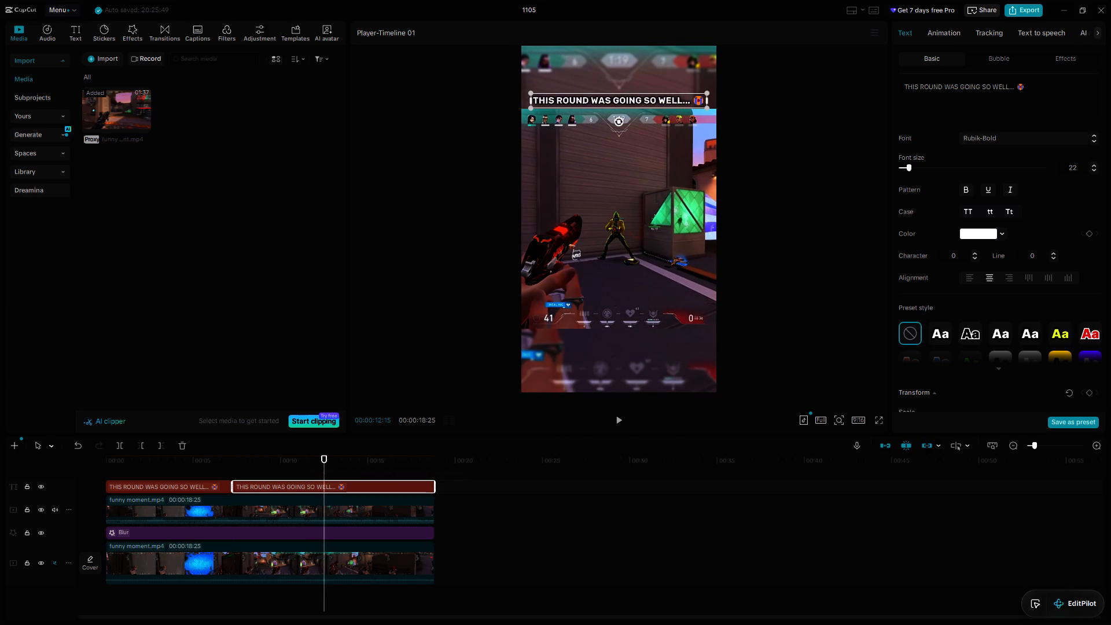
# Replace the second caption's text with "NOT NOWWWW" followed by the angry emoji, undoing any stray spaces.
pyautogui.moveTo(1038, 90); pyautogui.dragTo(886, 91)
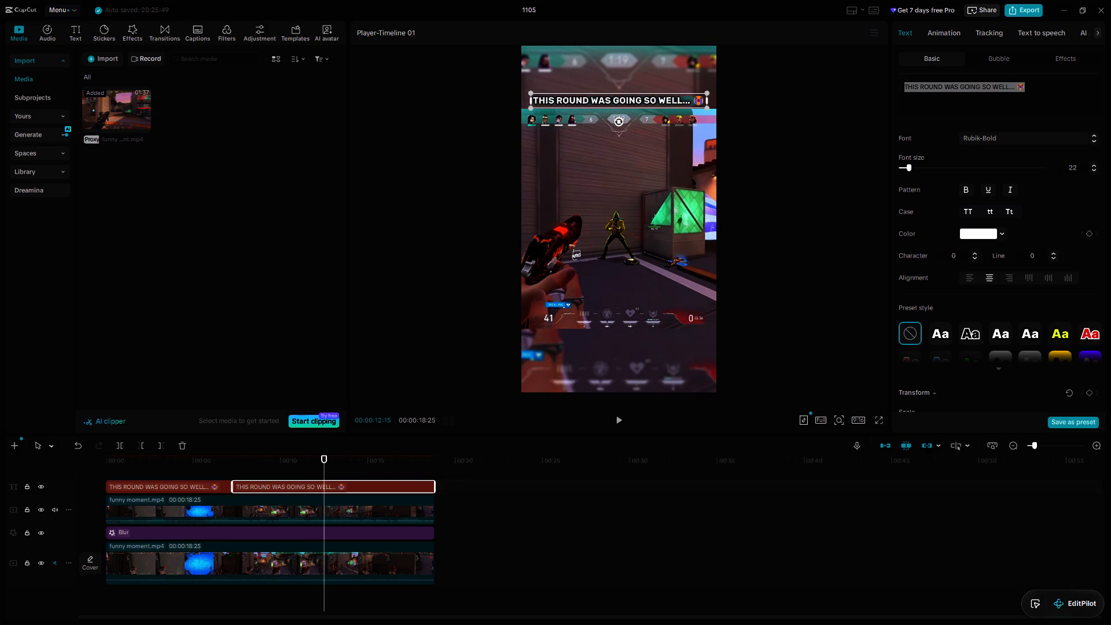
pyautogui.hotkey('ctrl', 'v')
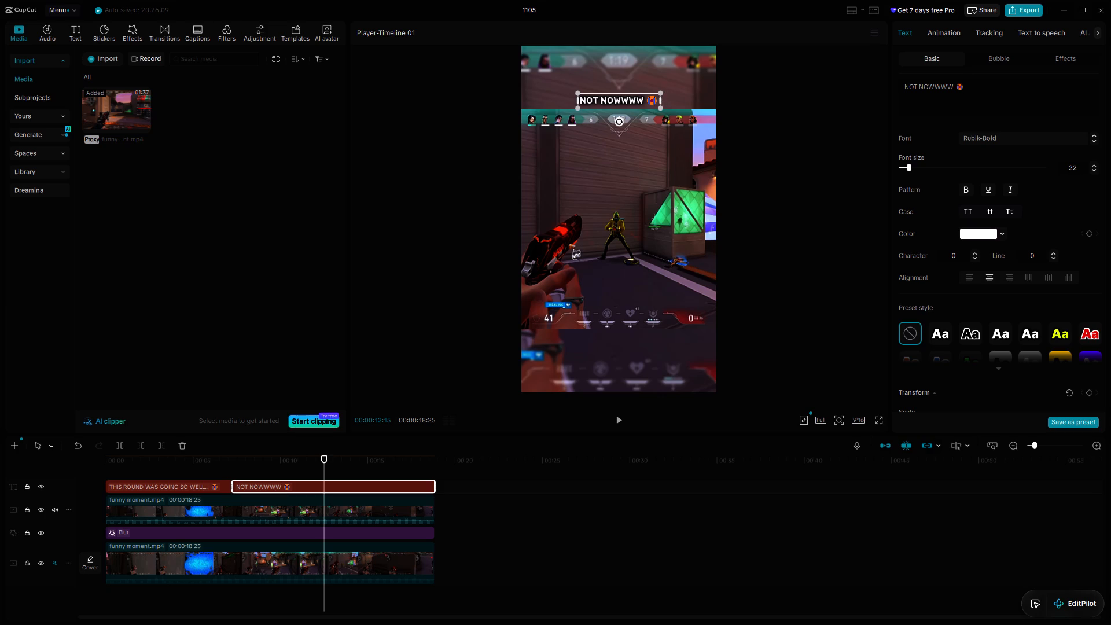
pyautogui.press('space')
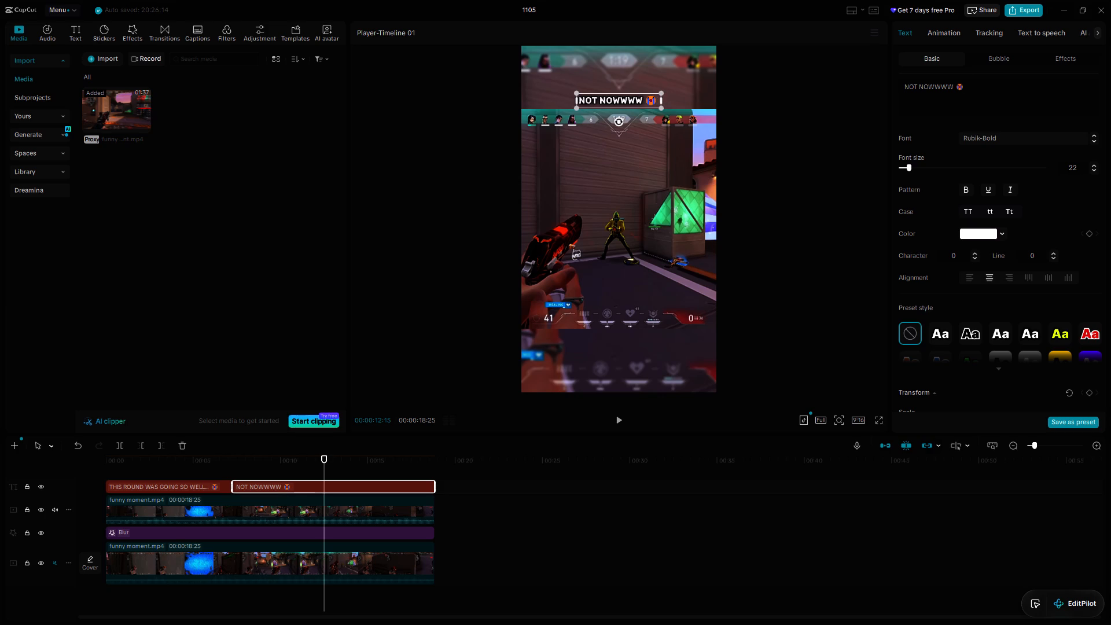
pyautogui.press('space')
pyautogui.hotkey('ctrl', 'z')
pyautogui.hotkey('ctrl', 'z')
pyautogui.click(970, 87)
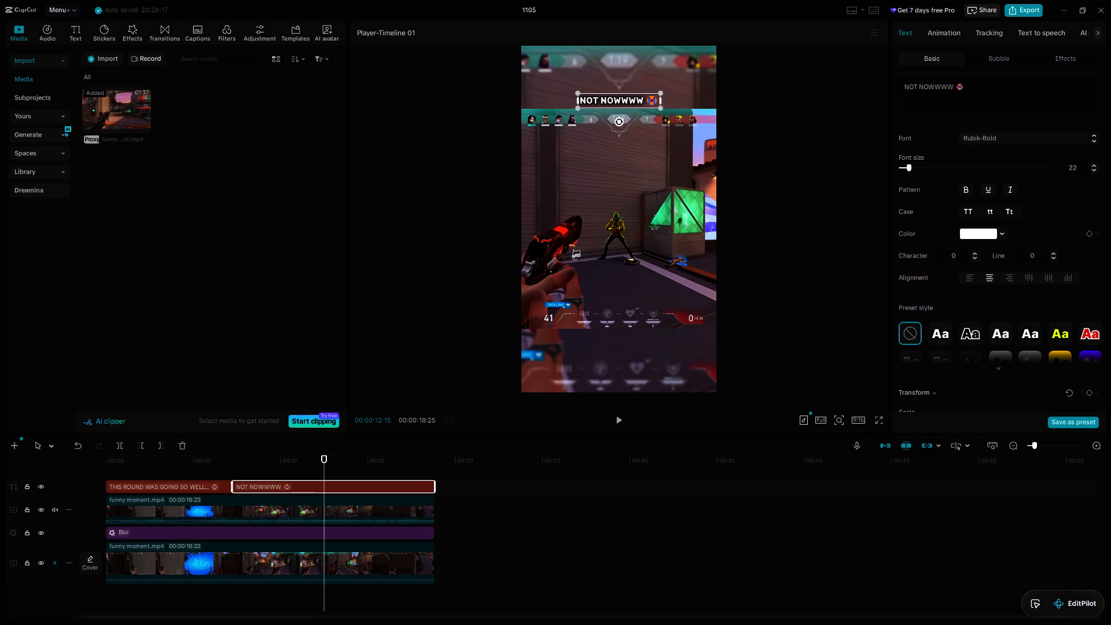
# Replay the fight from 00:00:12:15 and again from about 7 seconds in short bursts to check when the magazine runs empty.
pyautogui.click(618, 417)
pyautogui.press('space')
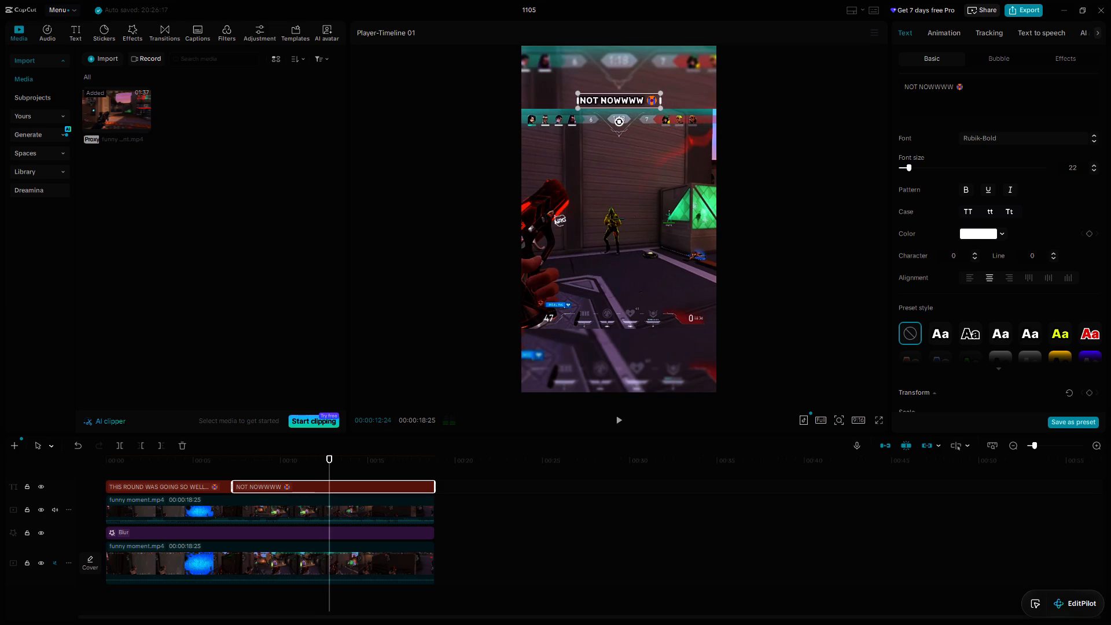
pyautogui.press('space')
pyautogui.press('space')
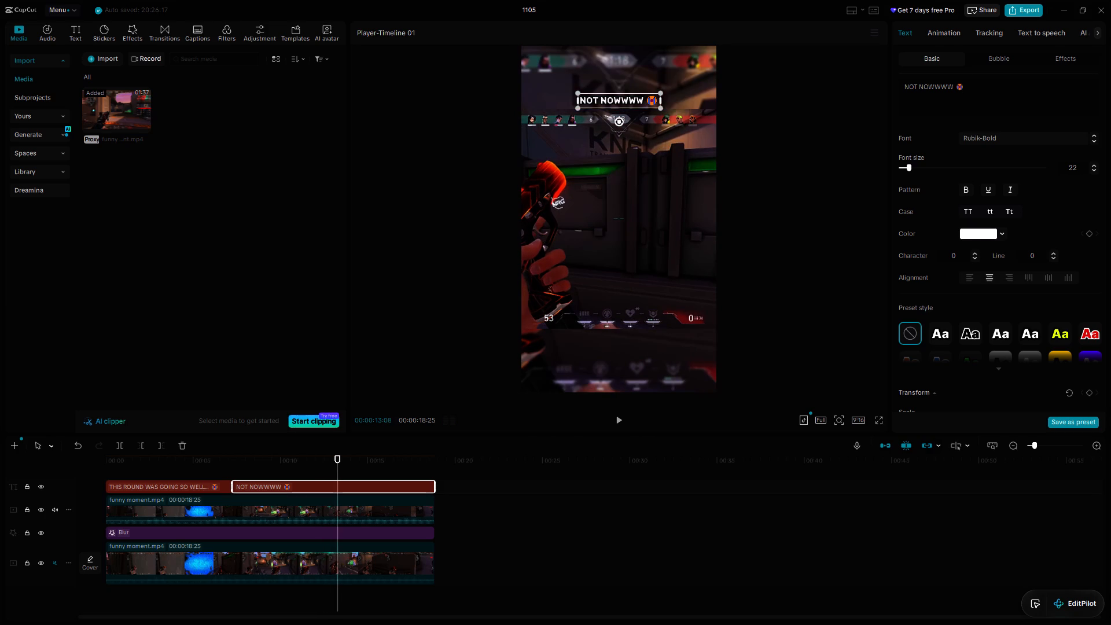
pyautogui.press('space')
pyautogui.press('space')
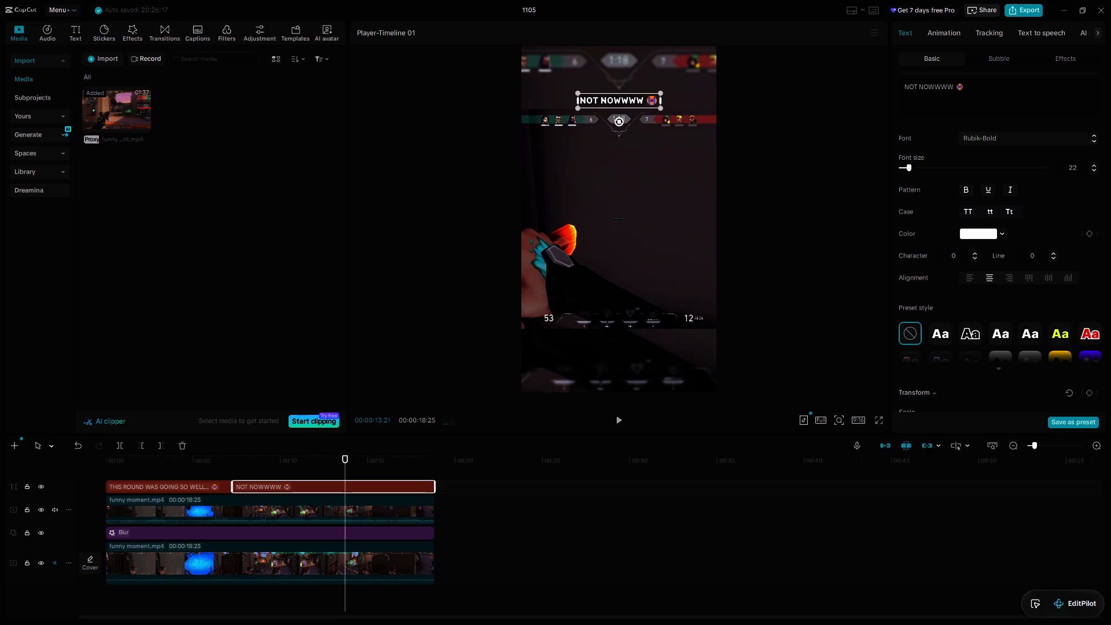
pyautogui.moveTo(344, 464); pyautogui.dragTo(228, 477)
pyautogui.press('space')
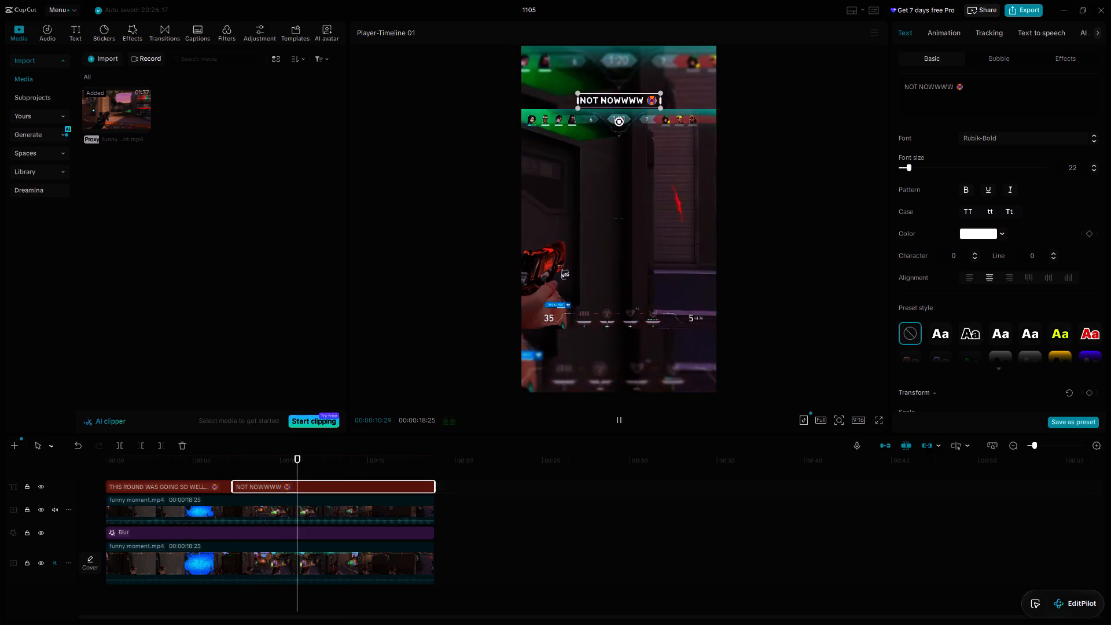
pyautogui.press('space')
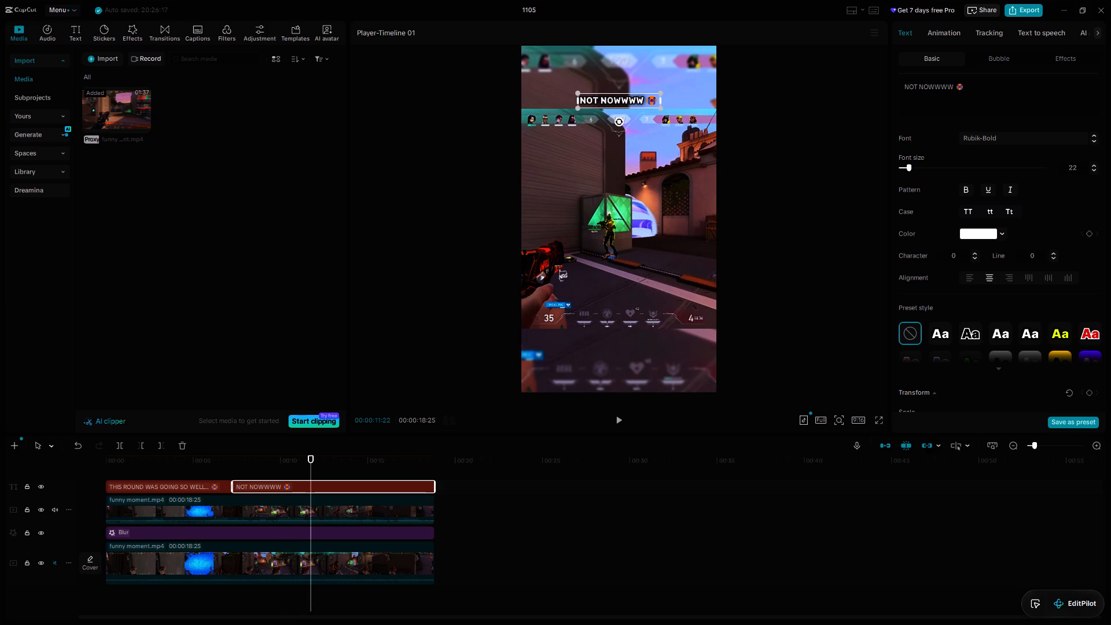
pyautogui.press('space')
pyautogui.press('space')
pyautogui.press('space')
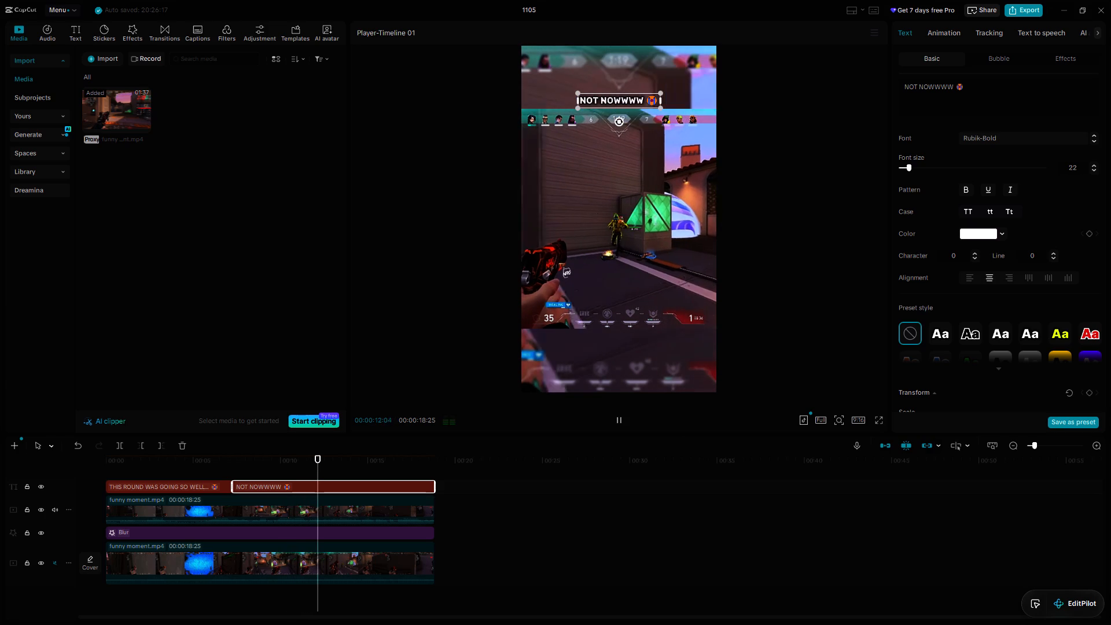
pyautogui.press('space')
pyautogui.press('space')
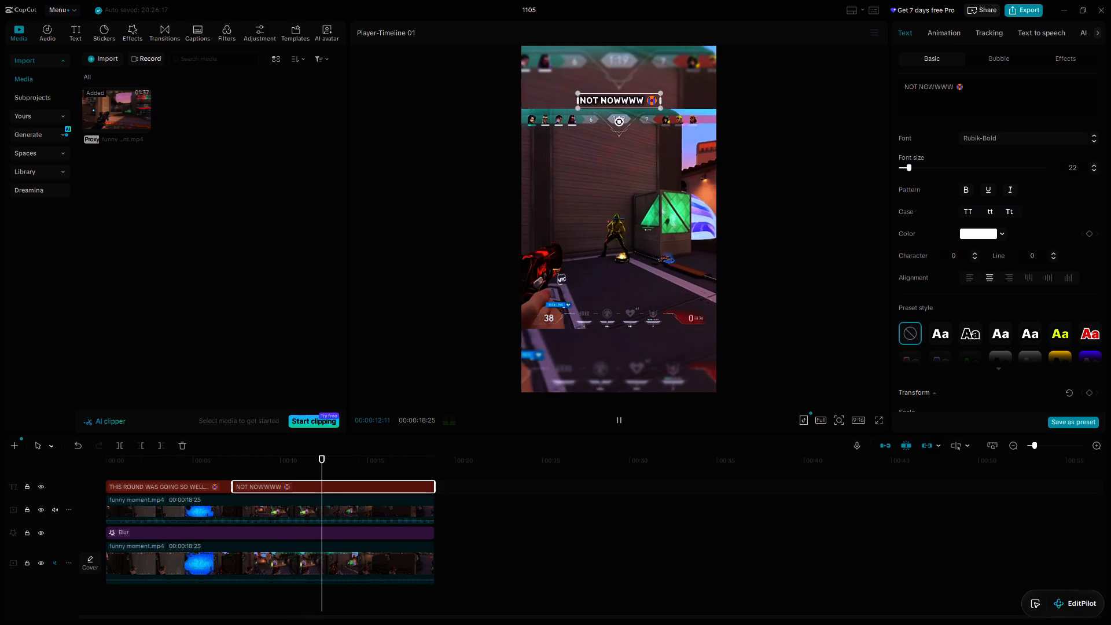
pyautogui.press('space')
# Split the "NOT NOWWWW" caption clip at 00:00:12:17.
pyautogui.moveTo(335, 470); pyautogui.dragTo(319, 473)
pyautogui.press('space')
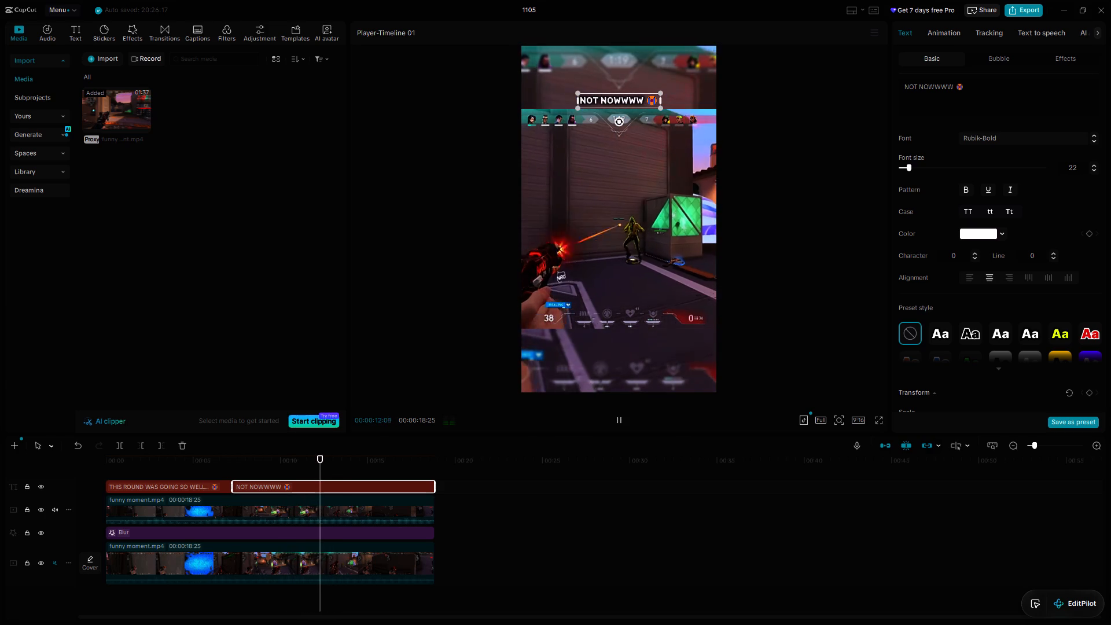
pyautogui.press('space')
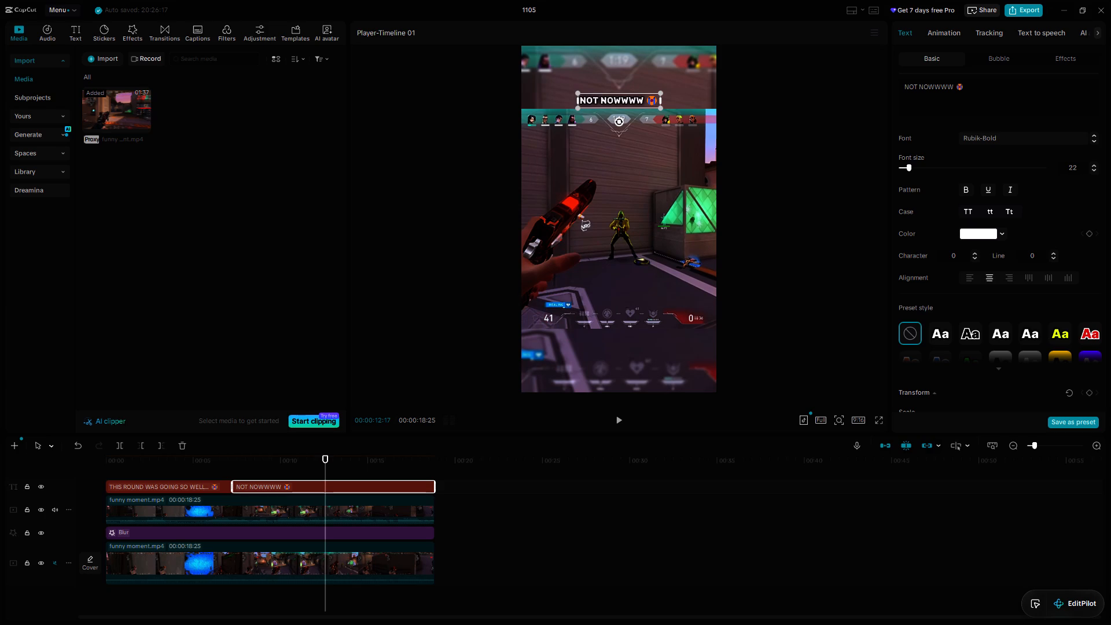
pyautogui.hotkey('ctrl', 'b')
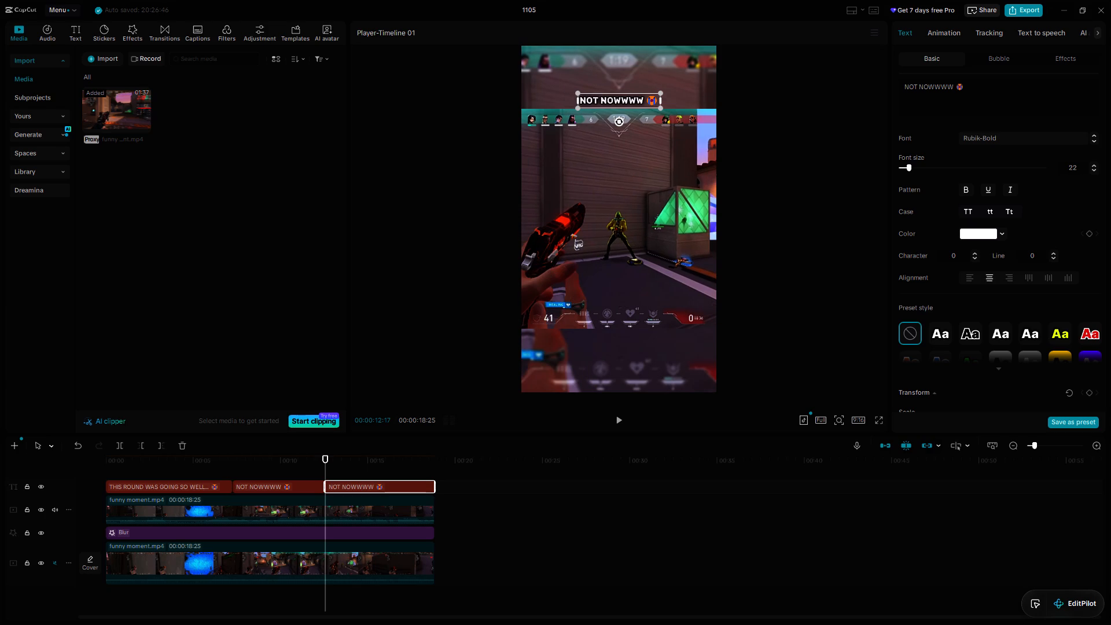
# Clear the text of the middle caption segment between 00:00:07:06 and 00:00:12:17.
pyautogui.click(308, 485)
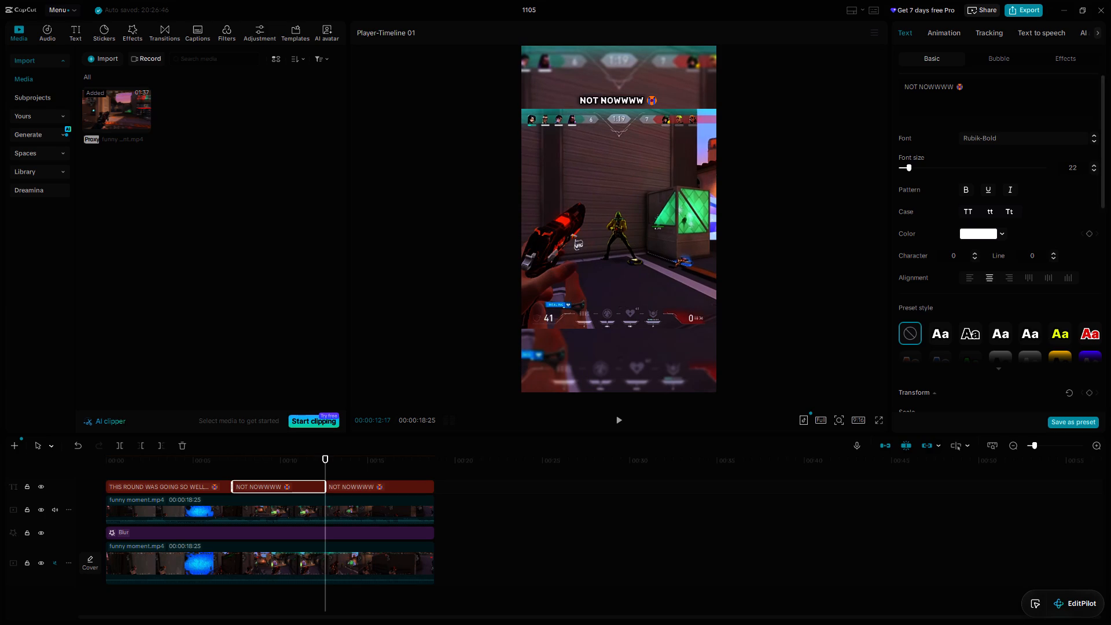
pyautogui.moveTo(972, 90); pyautogui.dragTo(899, 91)
pyautogui.press('BackSpace')
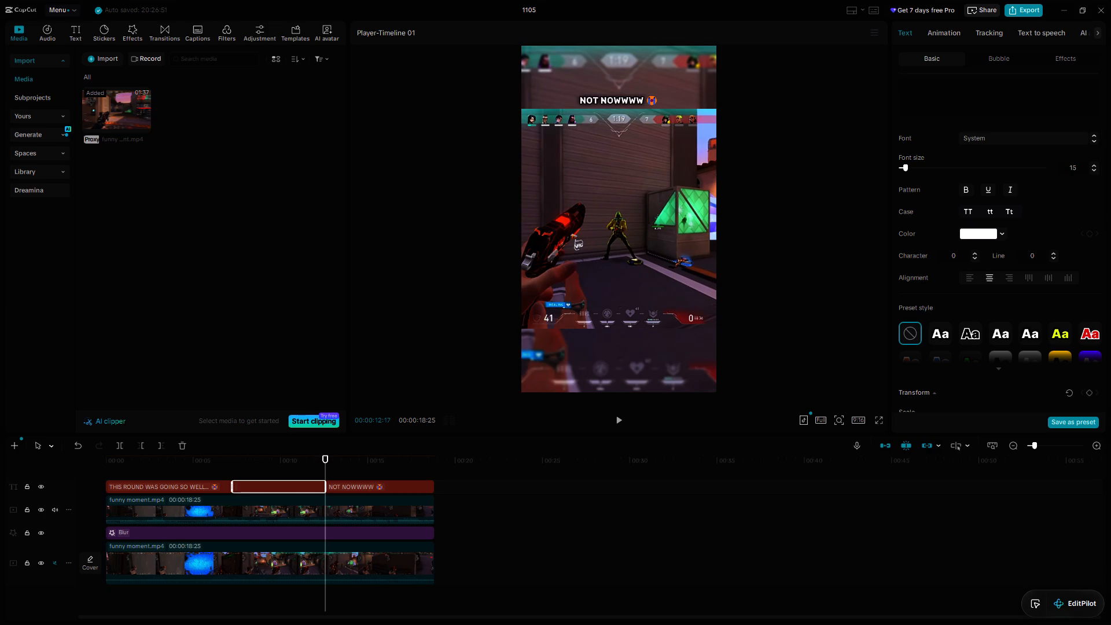
# Replay the reload moment from about 10 to 14 seconds to judge how long the "NOT NOWWWW" caption should stay.
pyautogui.click(367, 469)
pyautogui.moveTo(364, 466); pyautogui.dragTo(278, 469)
pyautogui.press('space')
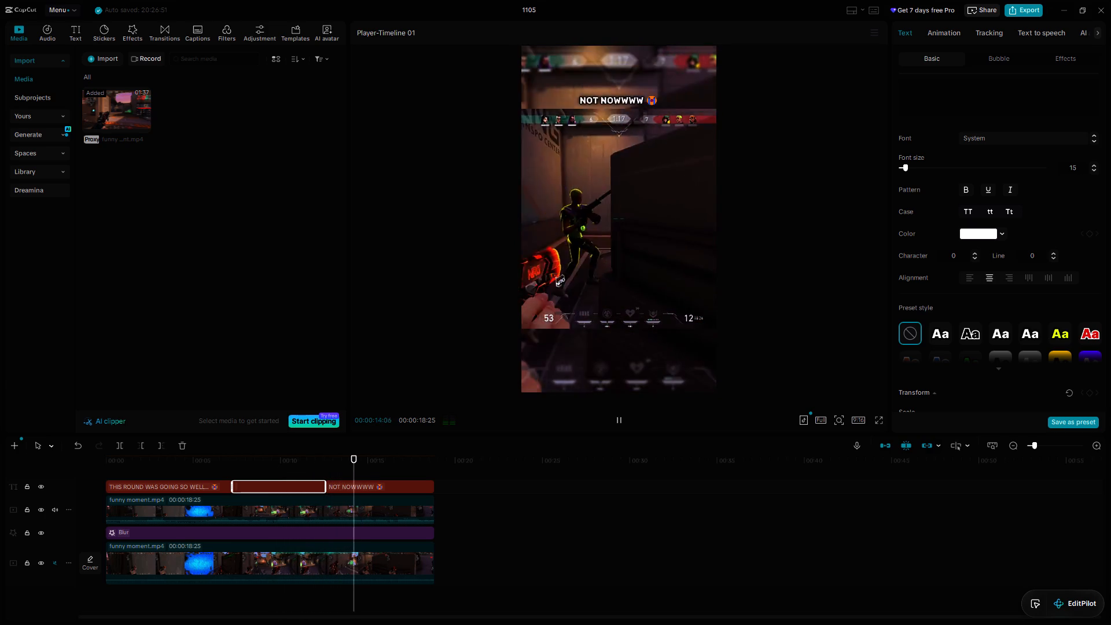
pyautogui.press('space')
pyautogui.moveTo(362, 471); pyautogui.dragTo(337, 470)
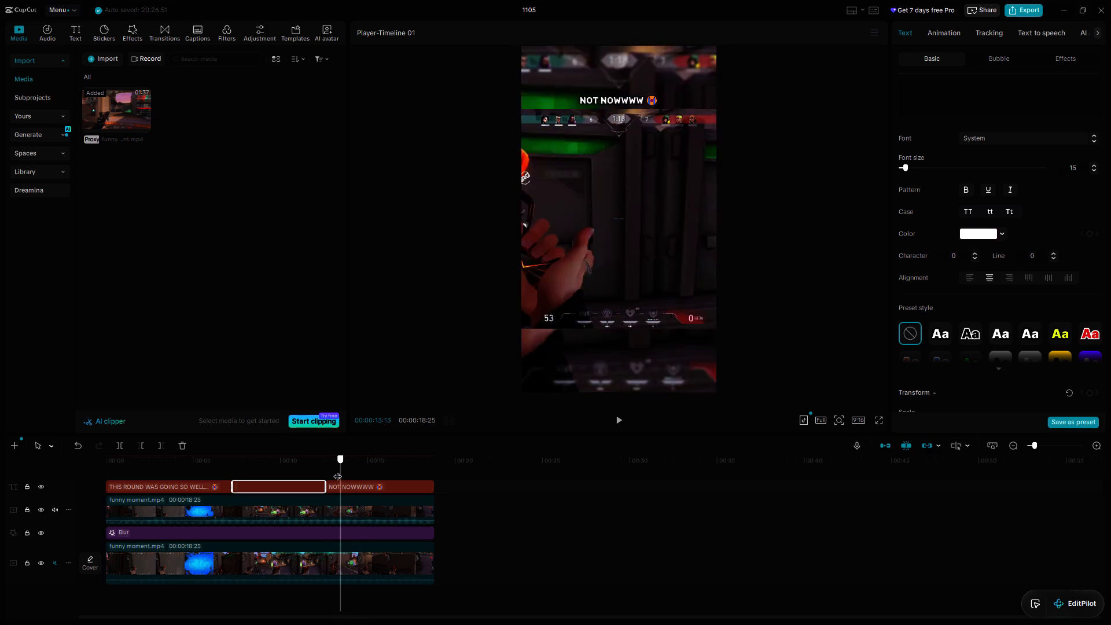
pyautogui.moveTo(337, 470); pyautogui.dragTo(332, 470)
pyautogui.press('space')
pyautogui.press('space')
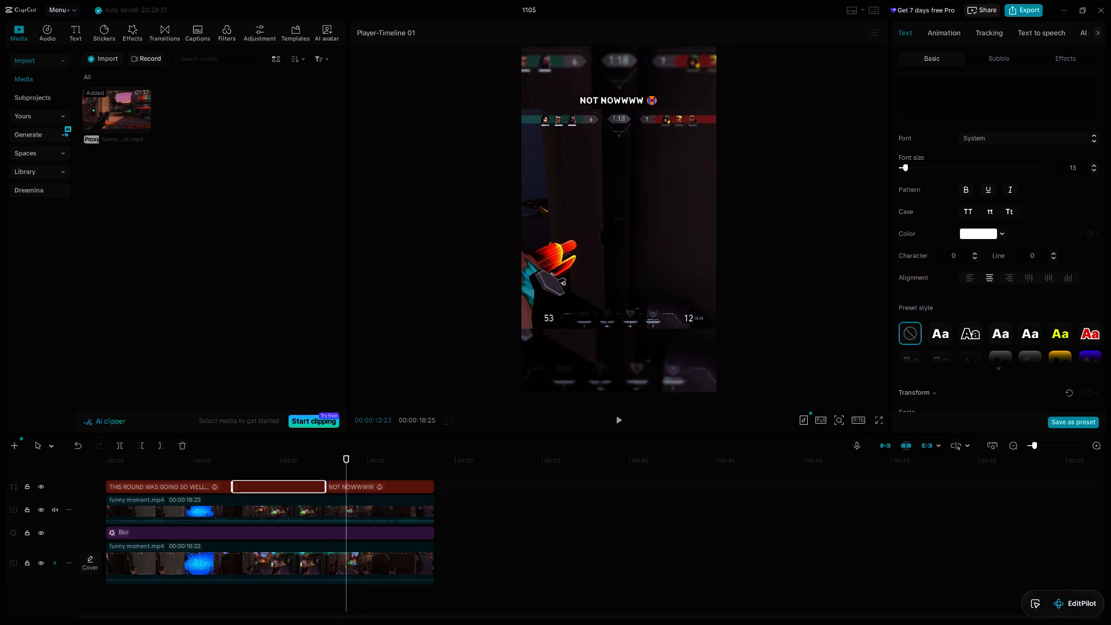
pyautogui.moveTo(346, 463); pyautogui.dragTo(322, 467)
pyautogui.press('space')
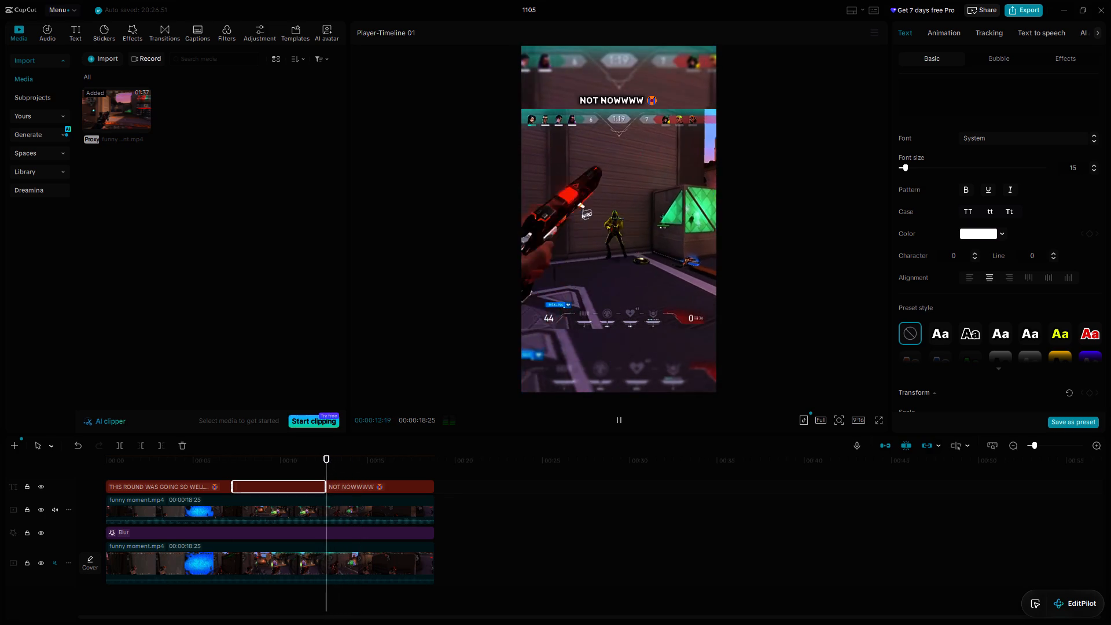
pyautogui.press('space')
pyautogui.press('space')
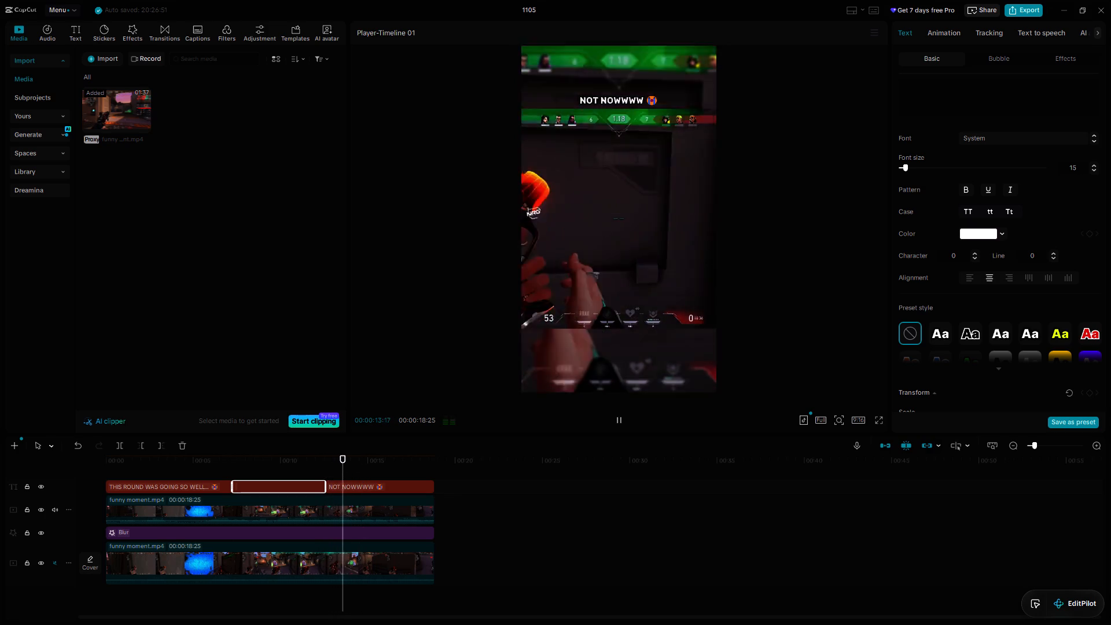
pyautogui.press('space')
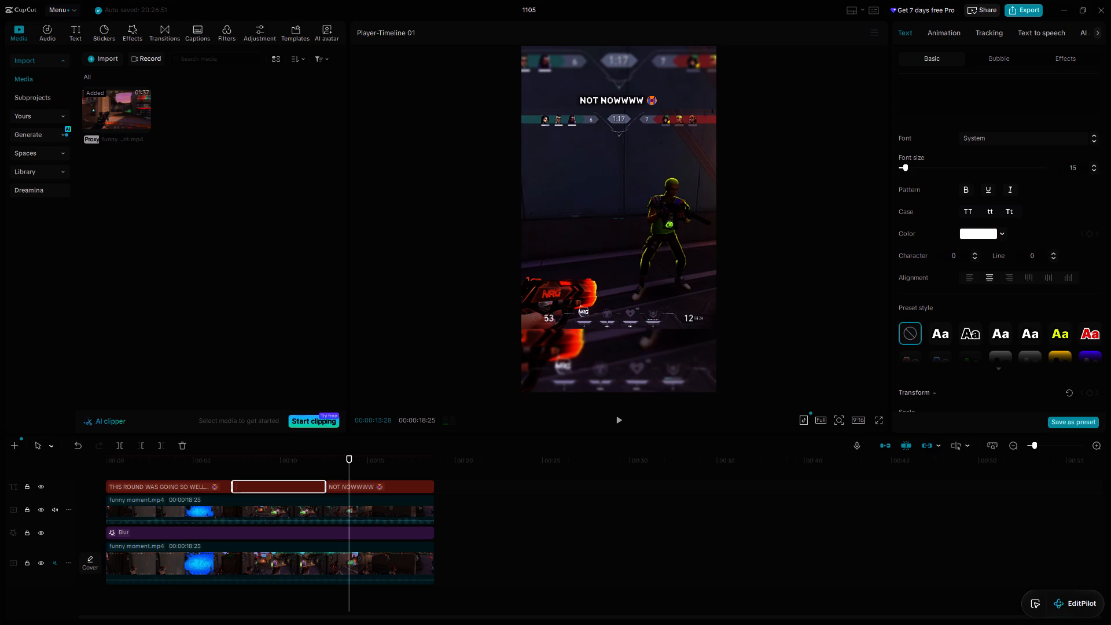
# Replay the section between about 12 and 14 seconds in short bursts to pinpoint the caption's end, stopping at 00:00:14:01.
pyautogui.moveTo(349, 473); pyautogui.dragTo(343, 474)
pyautogui.moveTo(343, 474); pyautogui.dragTo(317, 474)
pyautogui.press('space')
pyautogui.press('space')
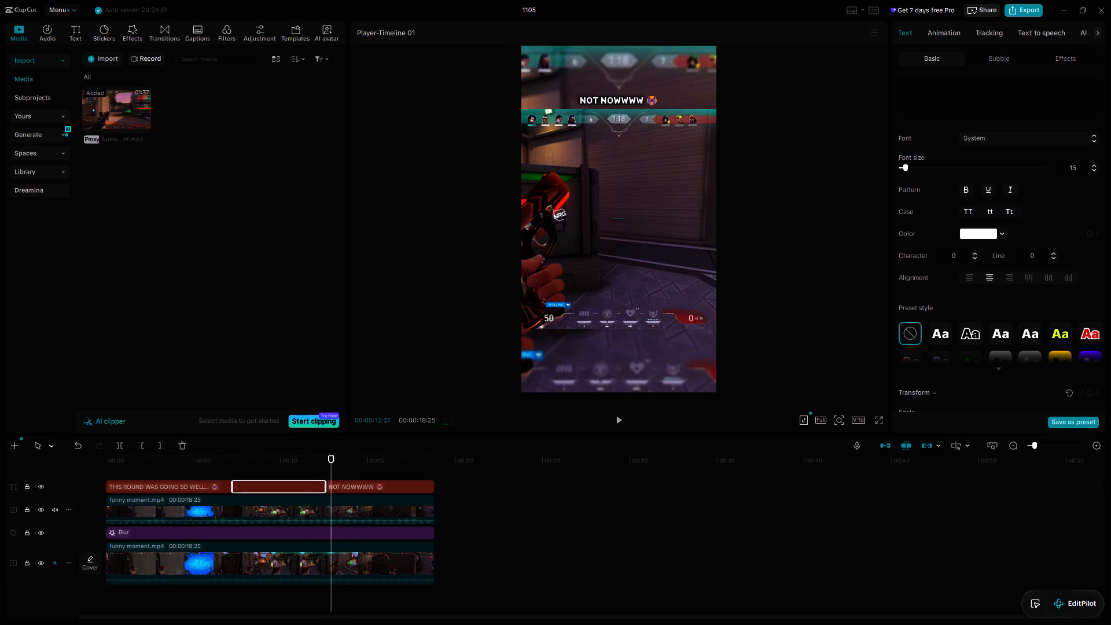
pyautogui.press('space')
pyautogui.press('space')
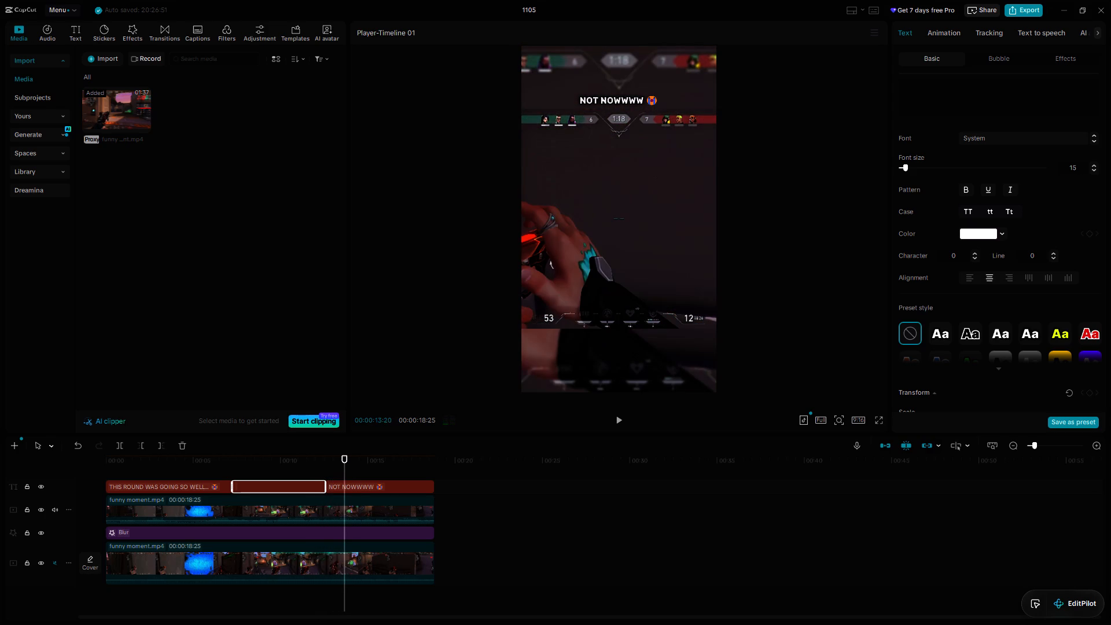
pyautogui.press('space')
pyautogui.press('space')
pyautogui.moveTo(351, 466); pyautogui.dragTo(333, 468)
pyautogui.press('space')
pyautogui.press('space')
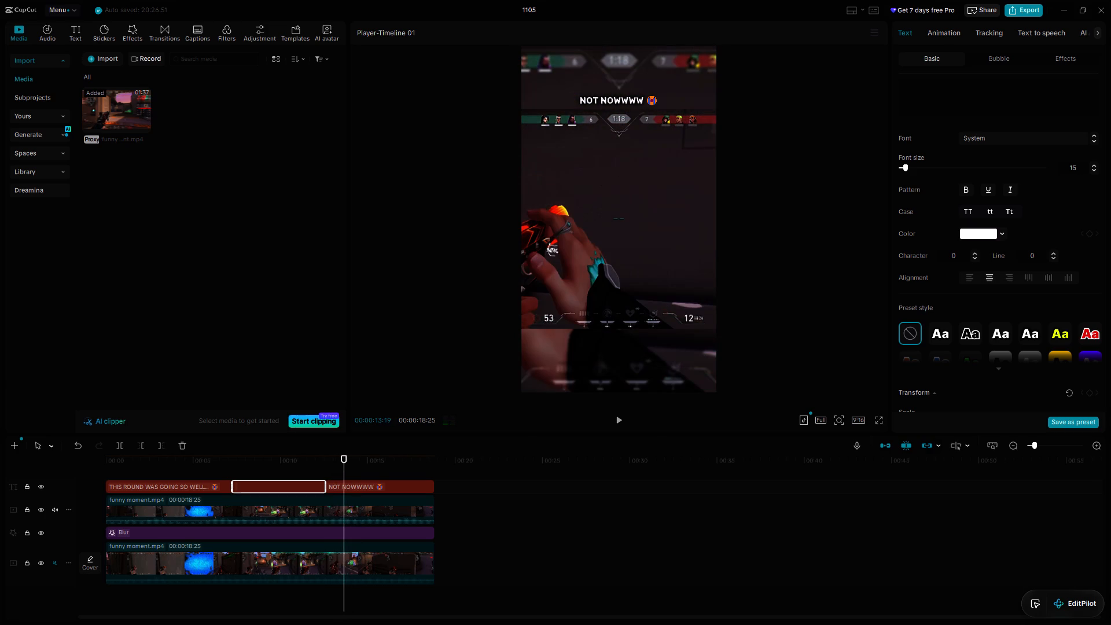
pyautogui.press('space')
pyautogui.press('space')
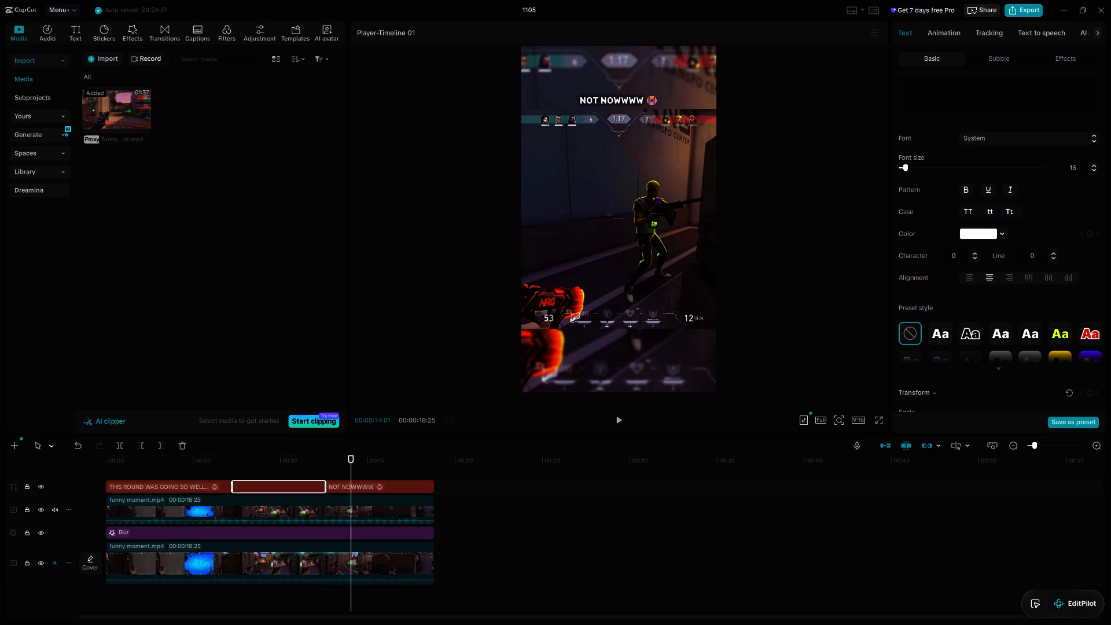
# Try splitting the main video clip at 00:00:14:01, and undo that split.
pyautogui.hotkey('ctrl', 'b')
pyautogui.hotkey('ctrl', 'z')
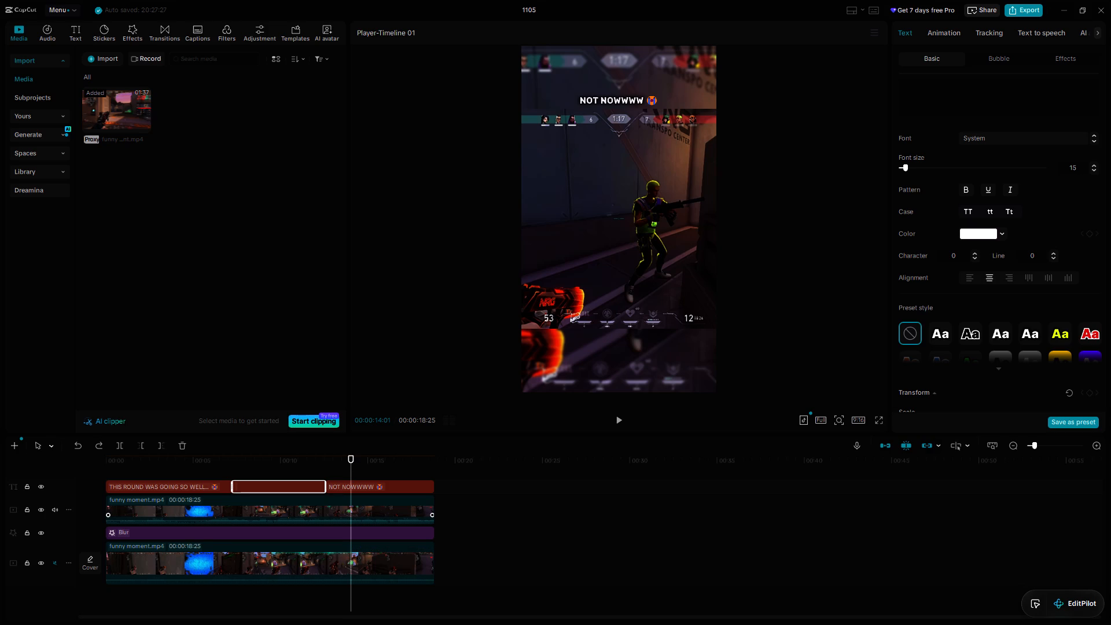
# Split only the "NOT NOWWWW" caption clip at 00:00:14:01.
pyautogui.click(383, 488)
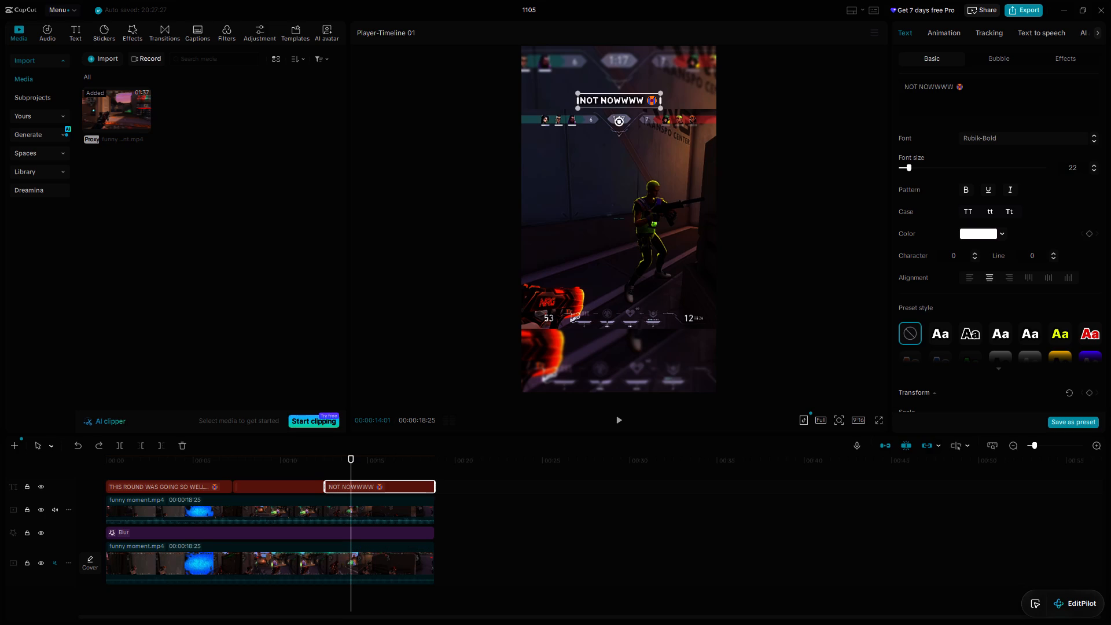
pyautogui.hotkey('ctrl', 'b')
# Clear the text of the last caption segment, from 00:00:14:01 to the end of the clip.
pyautogui.moveTo(967, 92); pyautogui.dragTo(877, 101)
pyautogui.moveTo(963, 87); pyautogui.dragTo(889, 91)
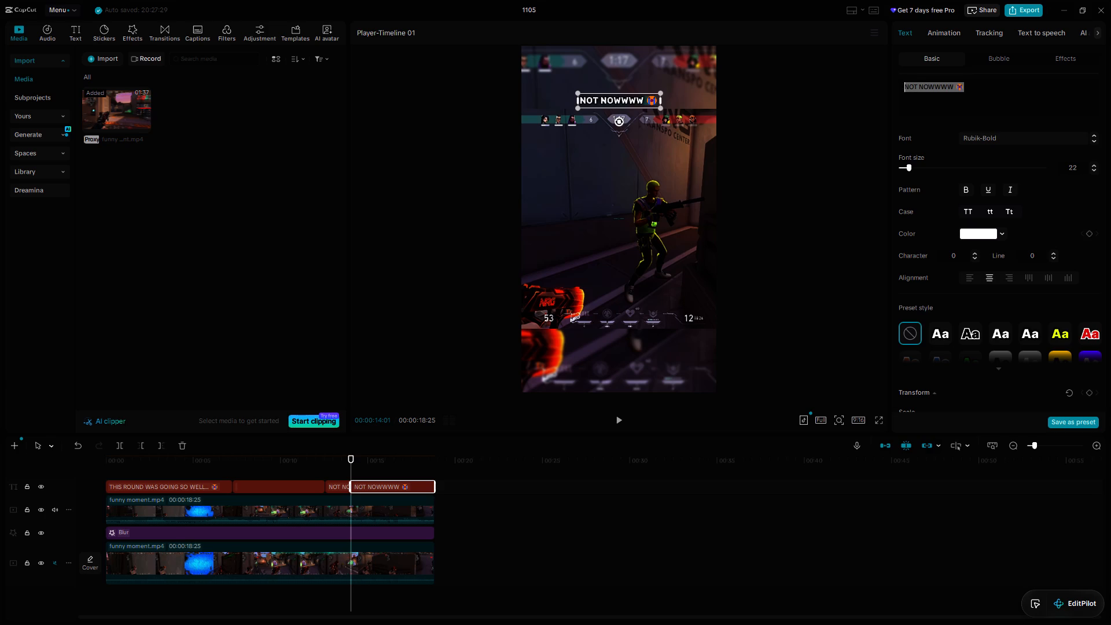
pyautogui.moveTo(889, 91); pyautogui.dragTo(888, 91)
pyautogui.press('BackSpace')
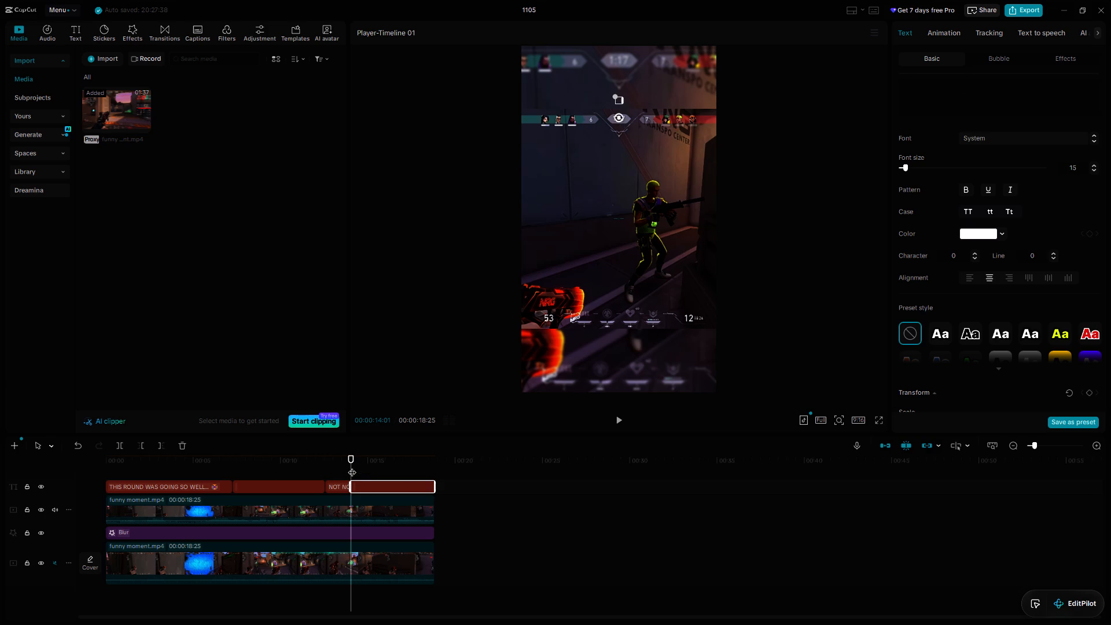
# Play the clip from about 10 seconds towards its end to review the caption timing.
pyautogui.moveTo(352, 466); pyautogui.dragTo(293, 470)
pyautogui.press('space')
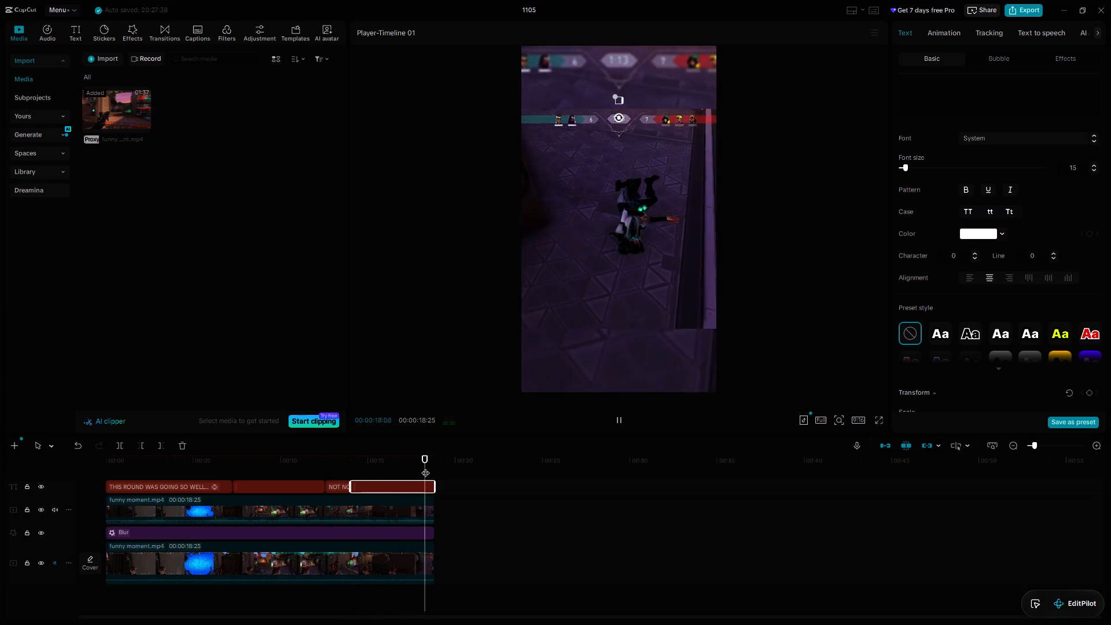
pyautogui.moveTo(425, 467); pyautogui.dragTo(279, 459)
pyautogui.press('space')
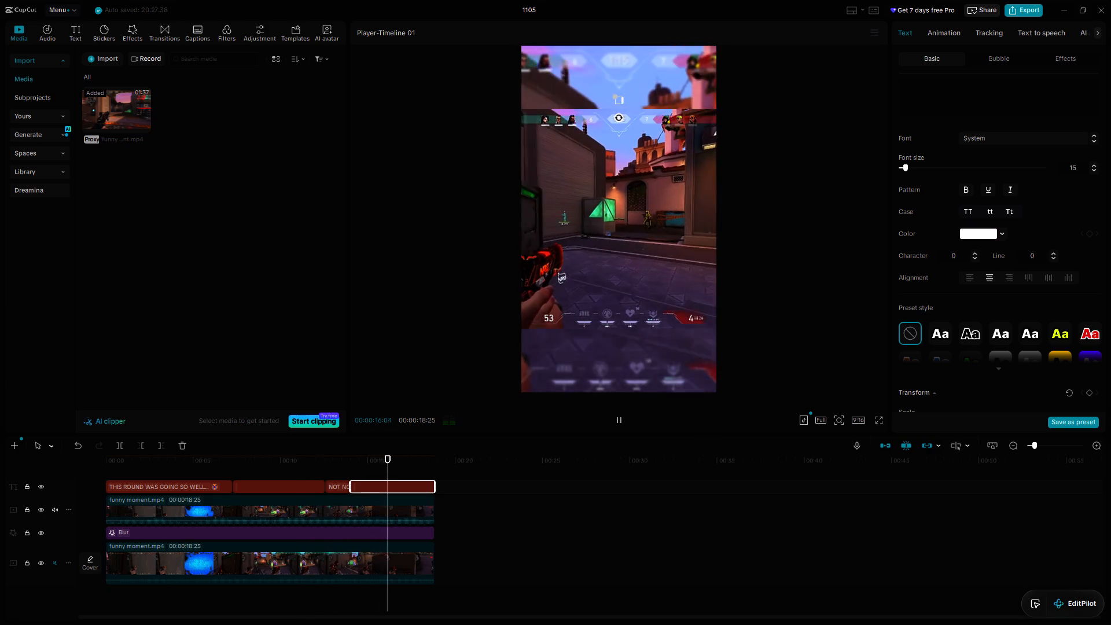
pyautogui.press('space')
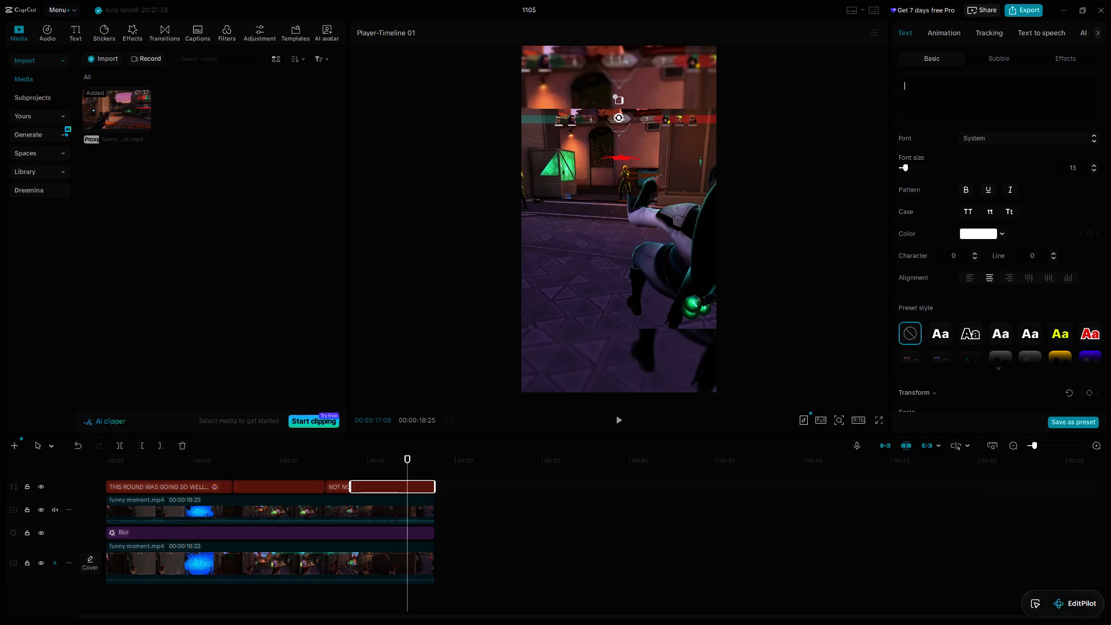
pyautogui.hotkey('ctrl', 'v')
pyautogui.hotkey('alt', 'Tab')
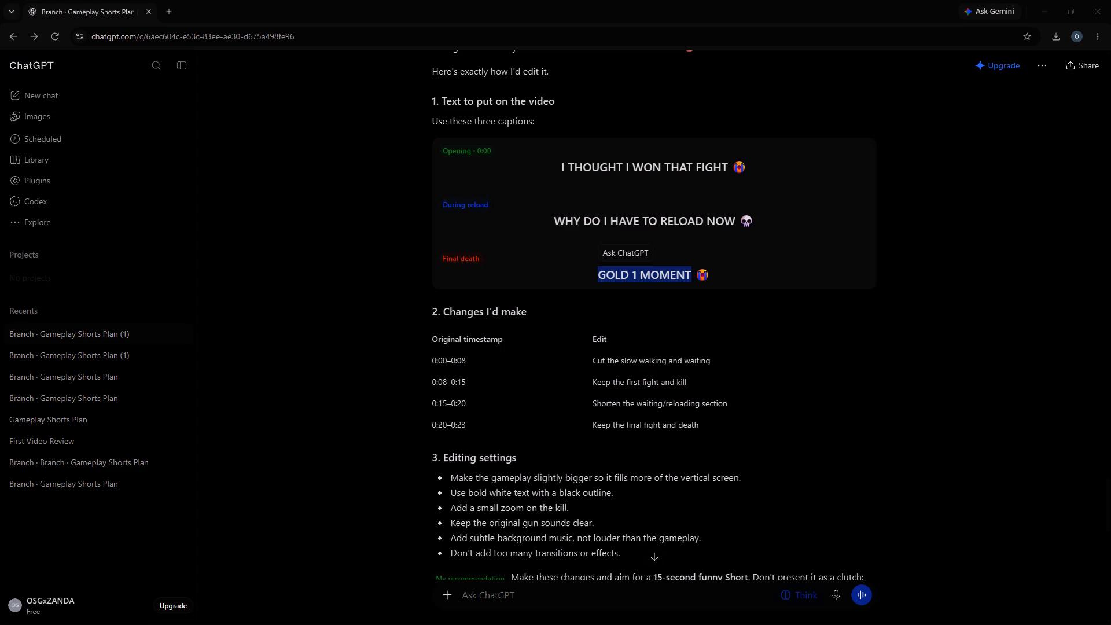
pyautogui.moveTo(742, 218); pyautogui.dragTo(761, 217)
pyautogui.hotkey('ctrl', 'c')
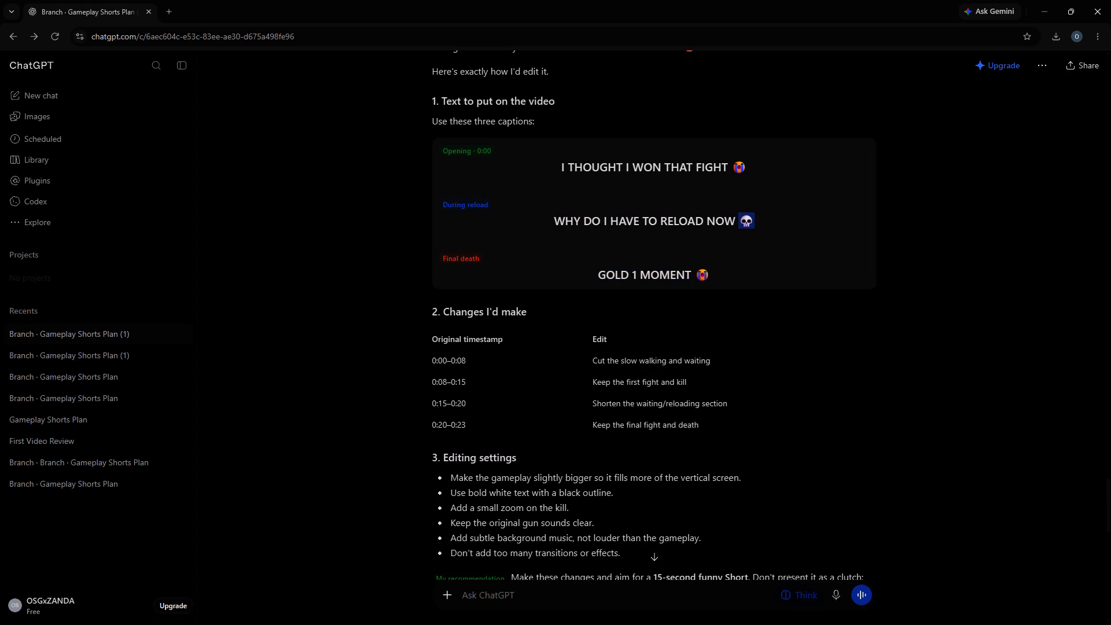
pyautogui.hotkey('alt', 'Tab')
pyautogui.hotkey('ctrl', 'v')
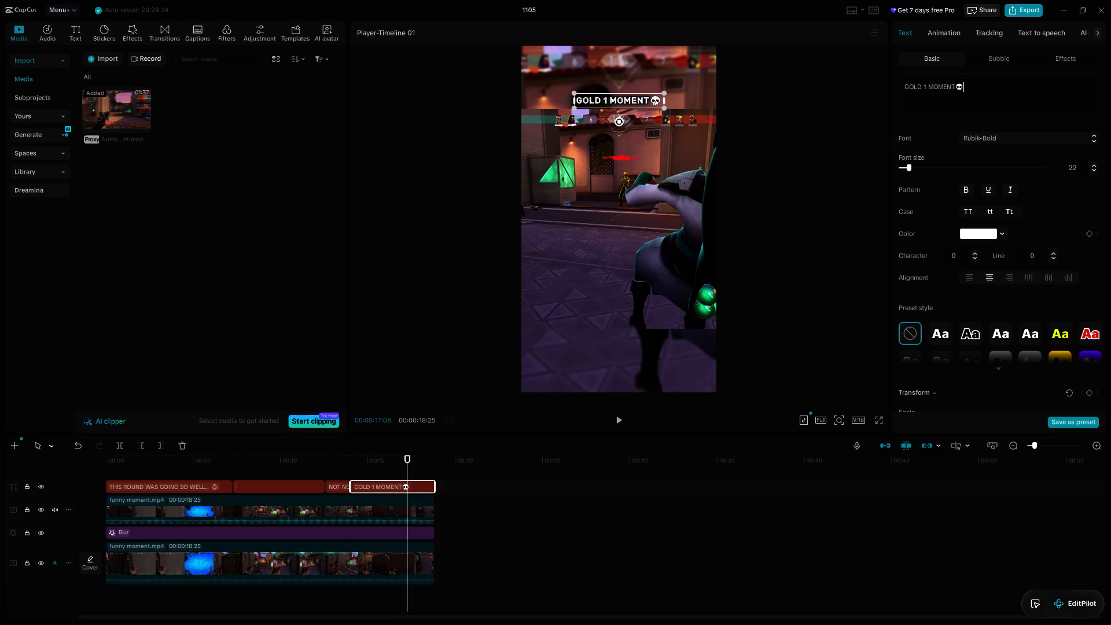
# Enlarge the "GOLD 1 MOMENT" caption to about 57% scale.
pyautogui.scroll(-2, 597, 201)
pyautogui.moveTo(664, 93); pyautogui.dragTo(681, 87)
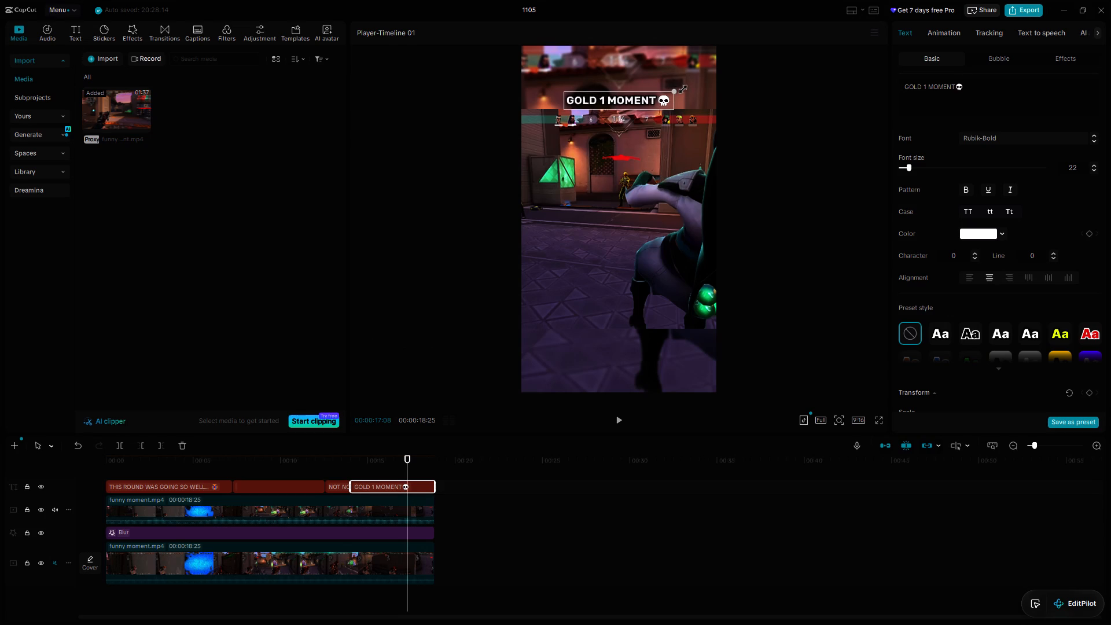
pyautogui.moveTo(681, 87); pyautogui.dragTo(686, 89)
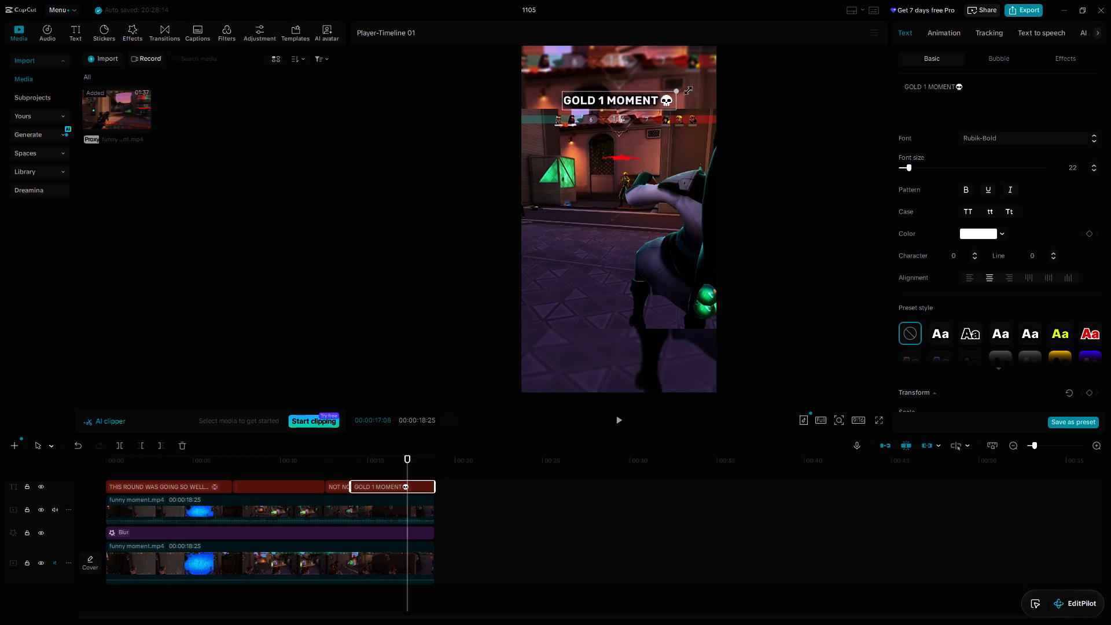
pyautogui.moveTo(686, 89); pyautogui.dragTo(691, 87)
pyautogui.scroll(-3, 1043, 292)
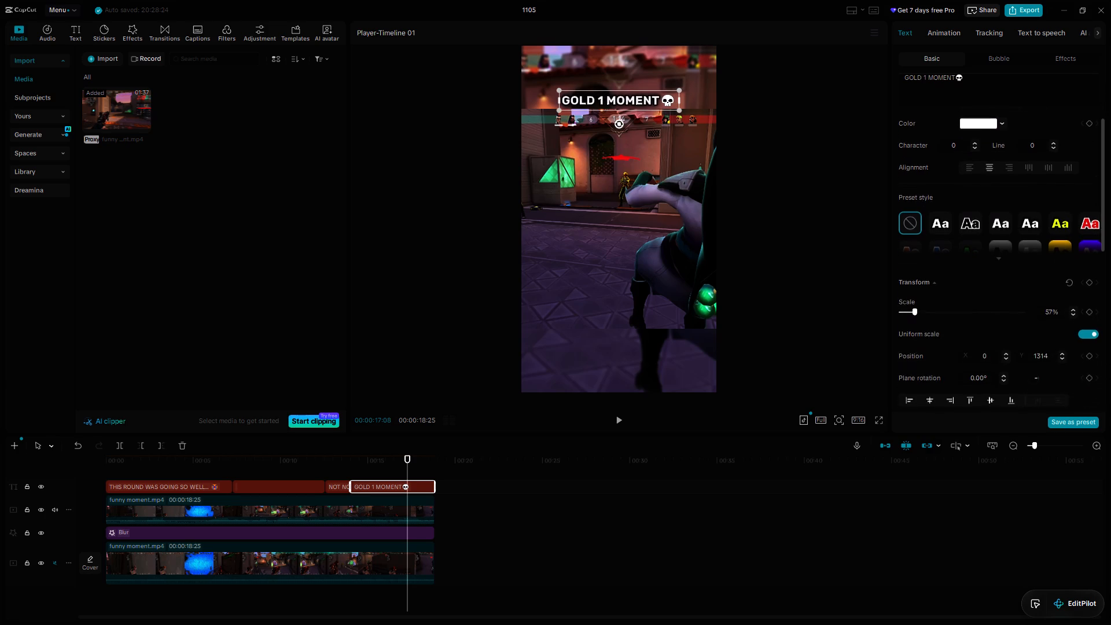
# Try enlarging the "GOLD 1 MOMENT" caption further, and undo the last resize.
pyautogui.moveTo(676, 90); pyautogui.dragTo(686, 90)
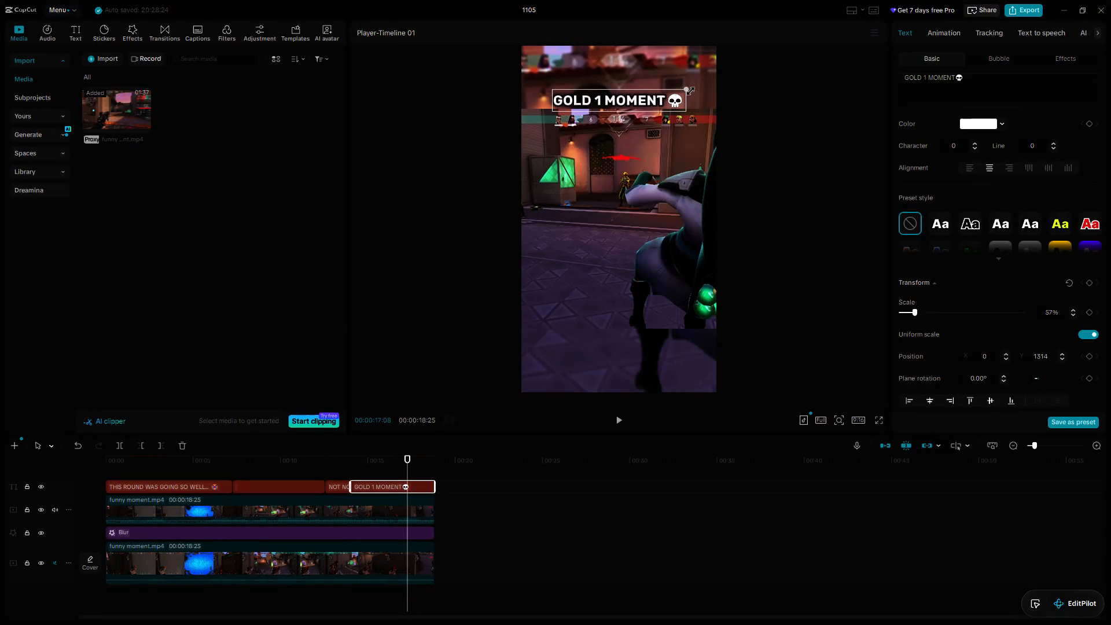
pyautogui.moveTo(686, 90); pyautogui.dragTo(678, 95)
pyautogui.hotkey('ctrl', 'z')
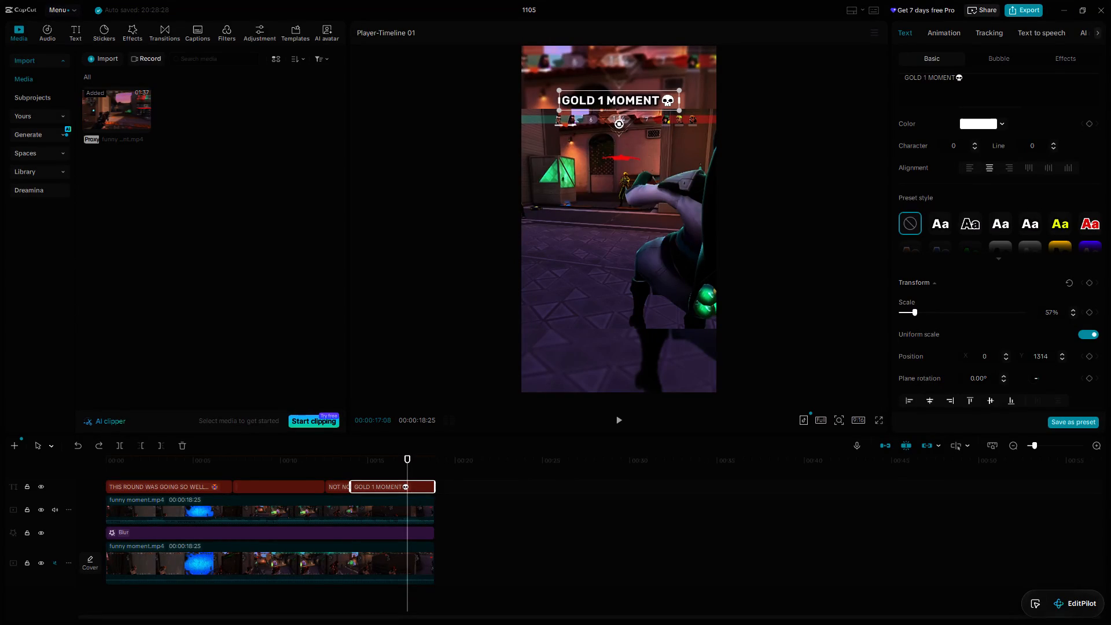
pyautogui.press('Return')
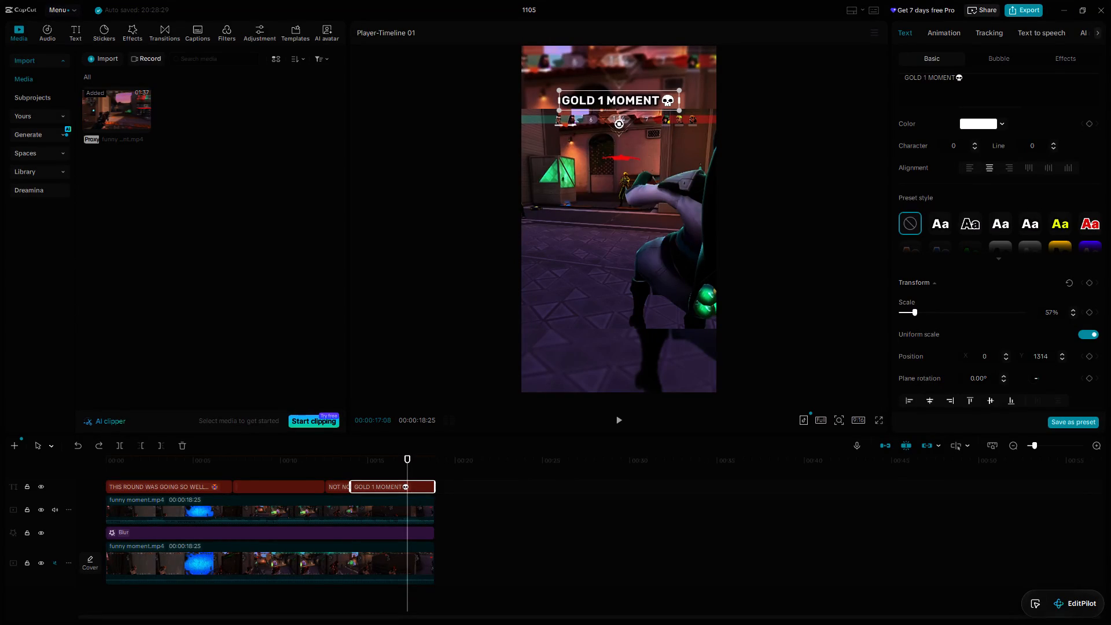
# Enlarge the "NOT NOWWWW" caption to about 53% scale.
pyautogui.click(300, 488)
pyautogui.click(382, 485)
pyautogui.click(342, 491)
pyautogui.click(367, 487)
pyautogui.moveTo(407, 468); pyautogui.dragTo(339, 472)
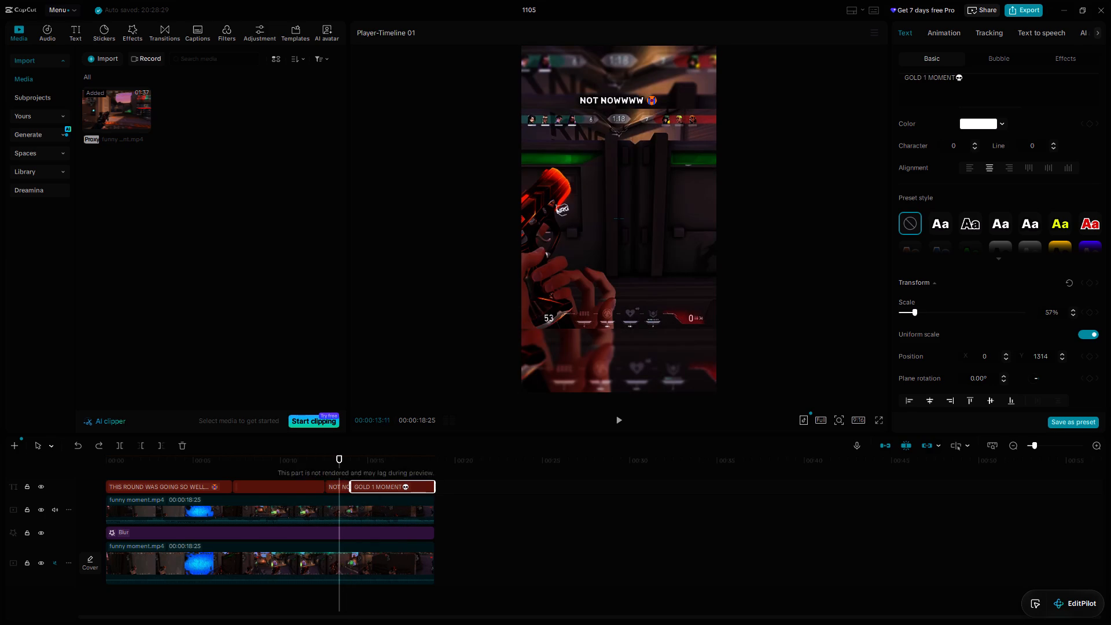
pyautogui.click(638, 96)
pyautogui.moveTo(661, 91); pyautogui.dragTo(671, 87)
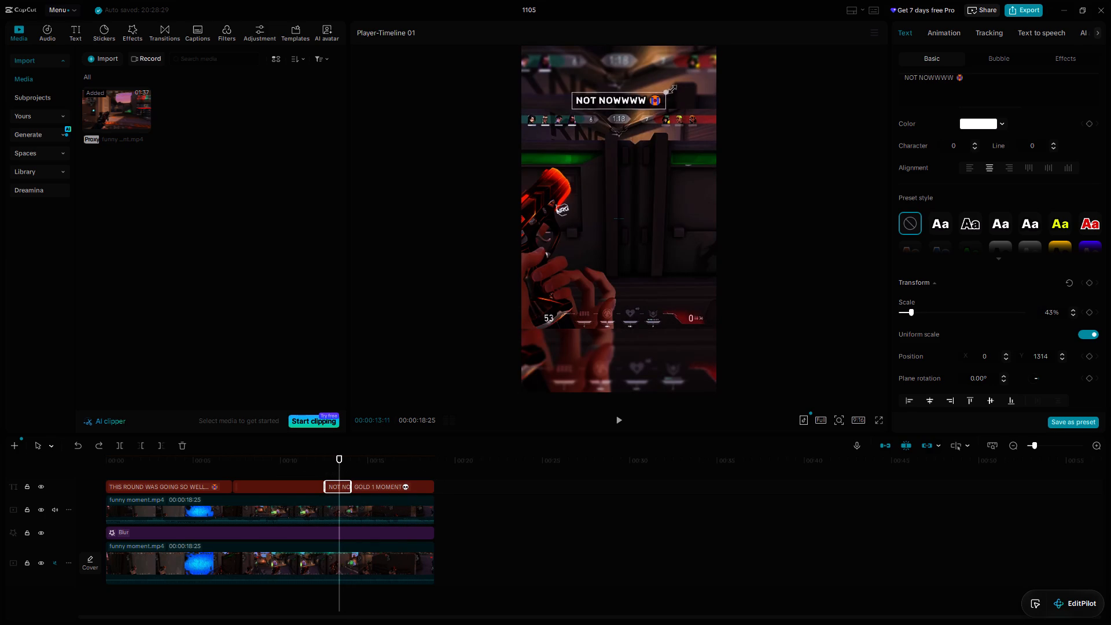
pyautogui.moveTo(671, 87); pyautogui.dragTo(677, 86)
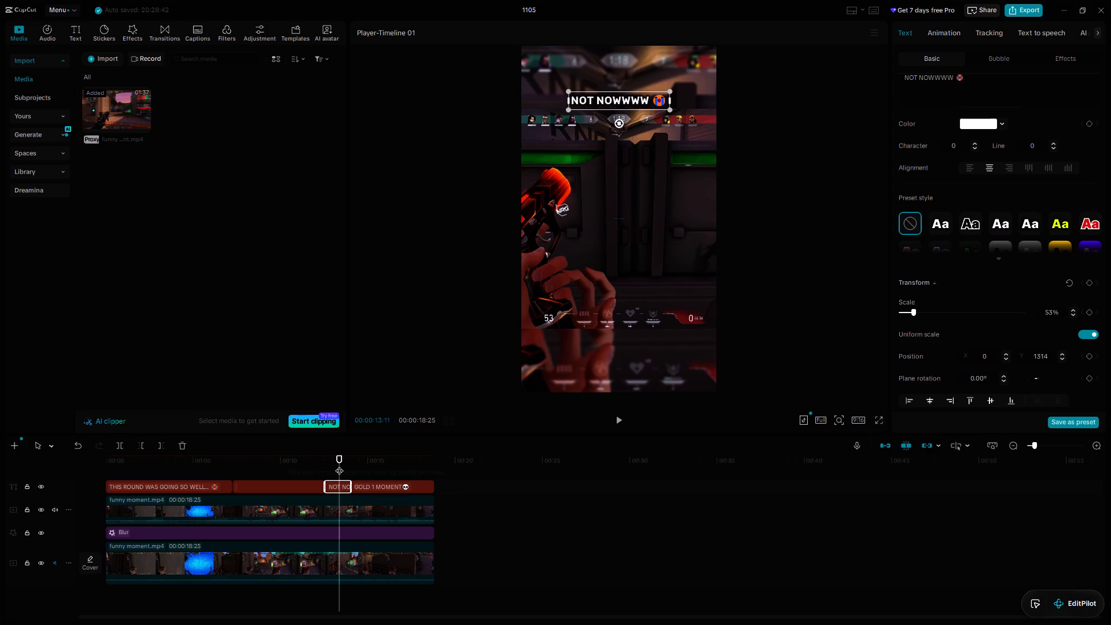
# Play the Short from its beginning to review the captions with the gameplay.
pyautogui.moveTo(339, 465); pyautogui.dragTo(371, 460)
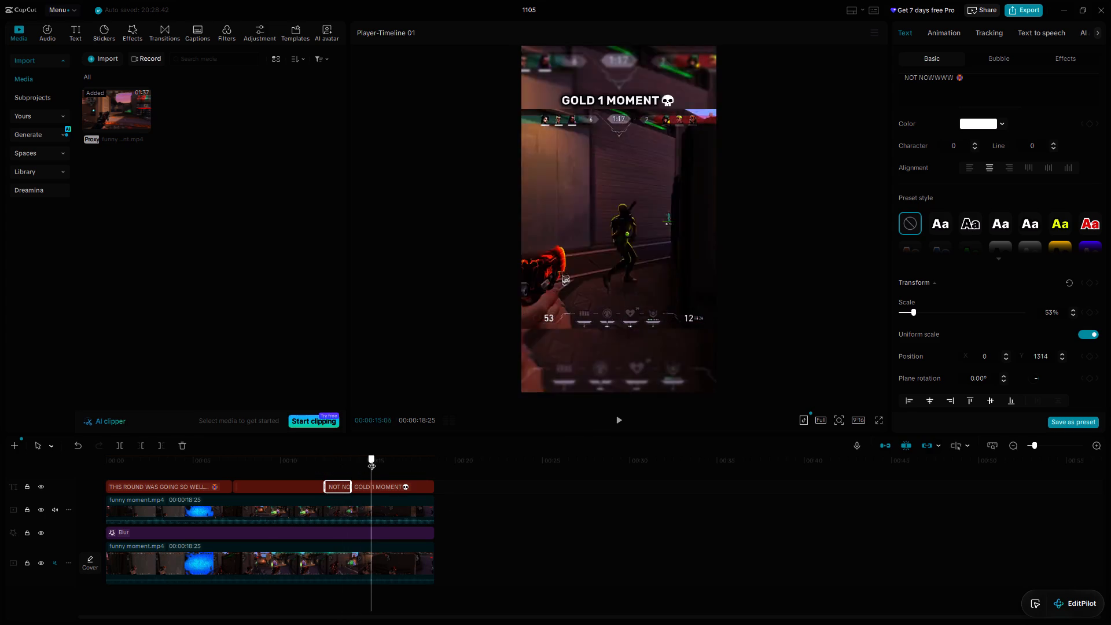
pyautogui.moveTo(371, 460); pyautogui.dragTo(91, 468)
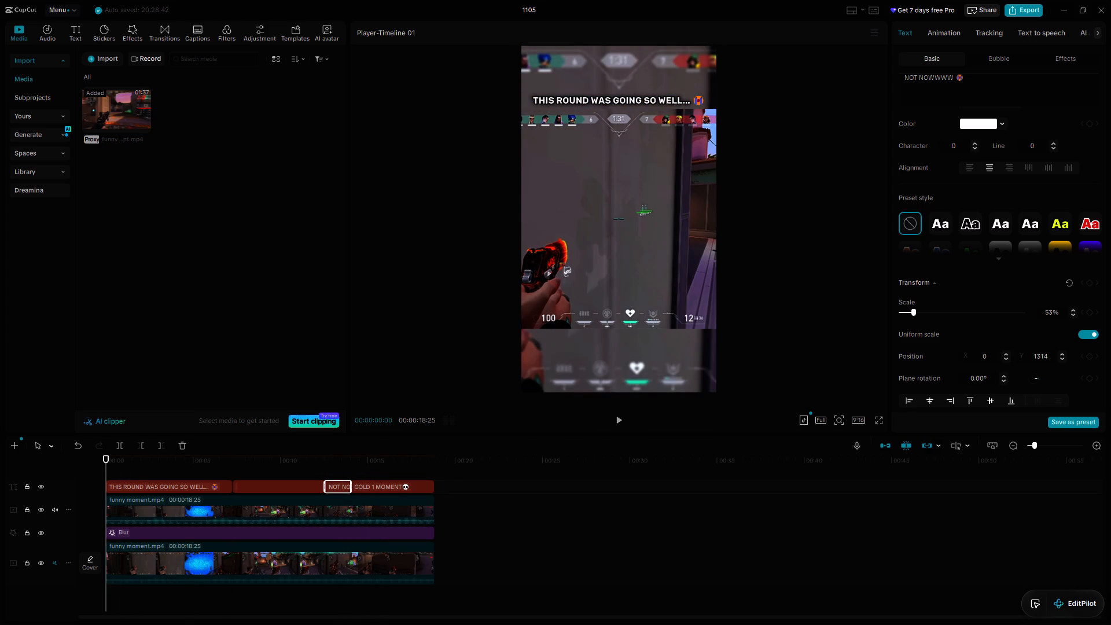
pyautogui.press('space')
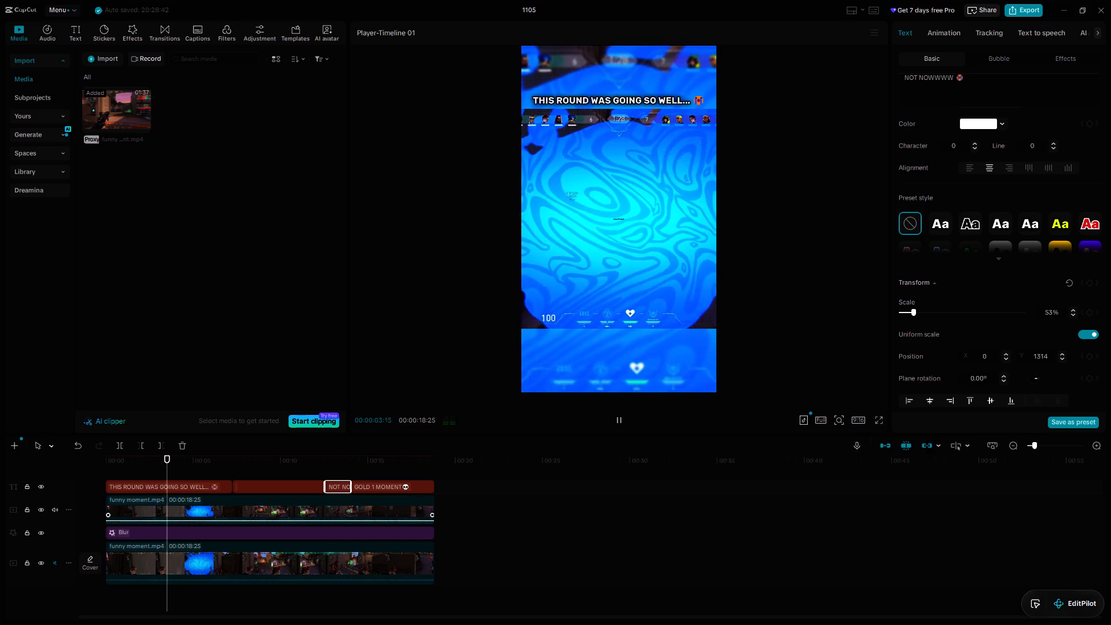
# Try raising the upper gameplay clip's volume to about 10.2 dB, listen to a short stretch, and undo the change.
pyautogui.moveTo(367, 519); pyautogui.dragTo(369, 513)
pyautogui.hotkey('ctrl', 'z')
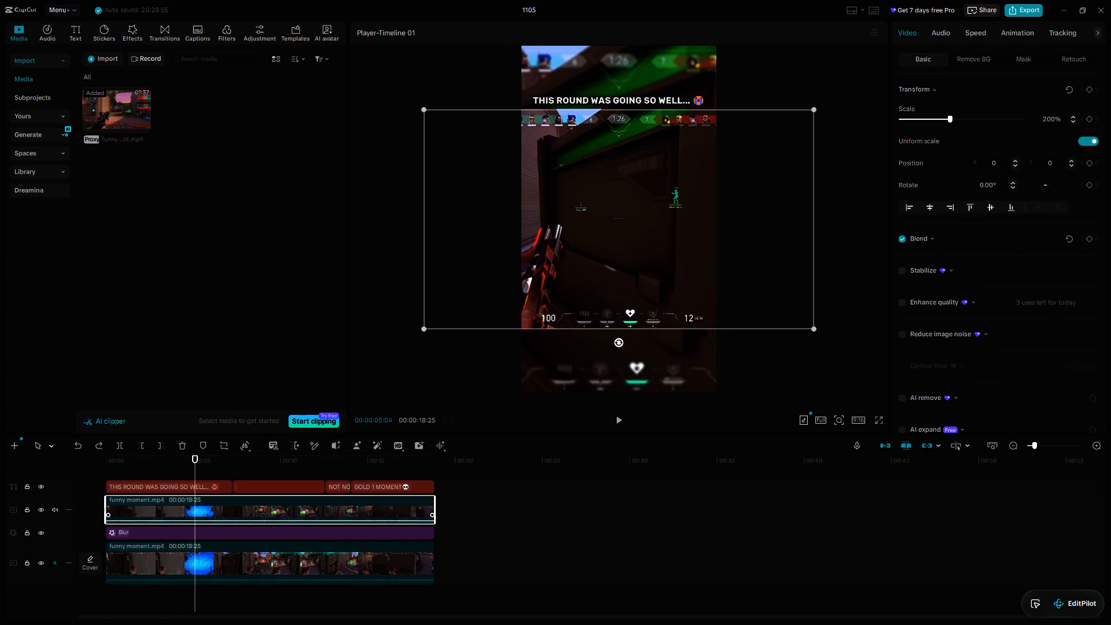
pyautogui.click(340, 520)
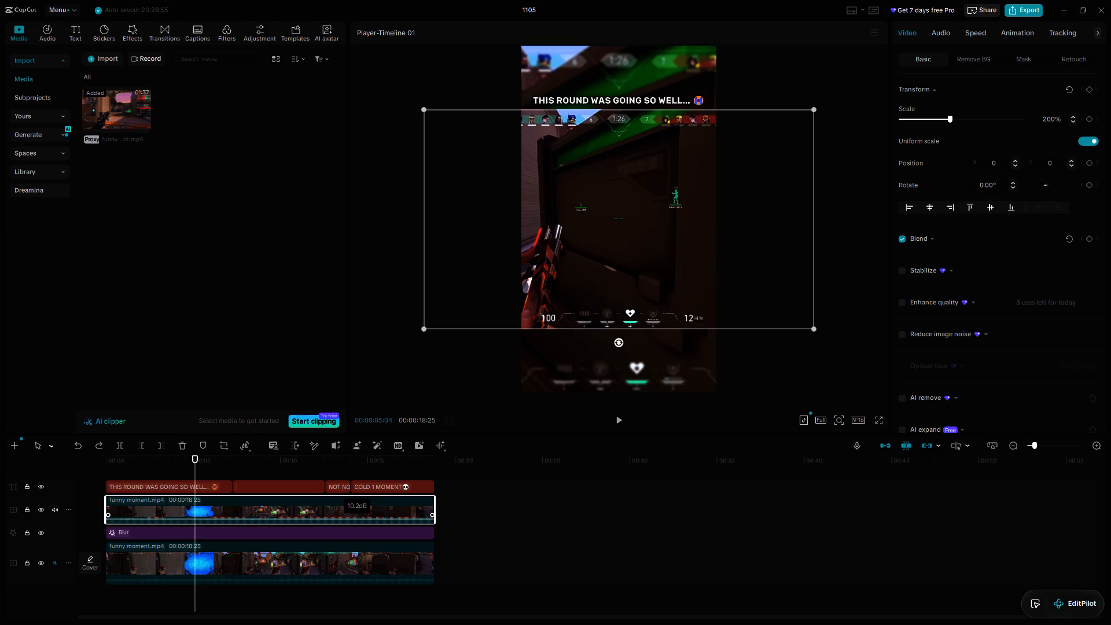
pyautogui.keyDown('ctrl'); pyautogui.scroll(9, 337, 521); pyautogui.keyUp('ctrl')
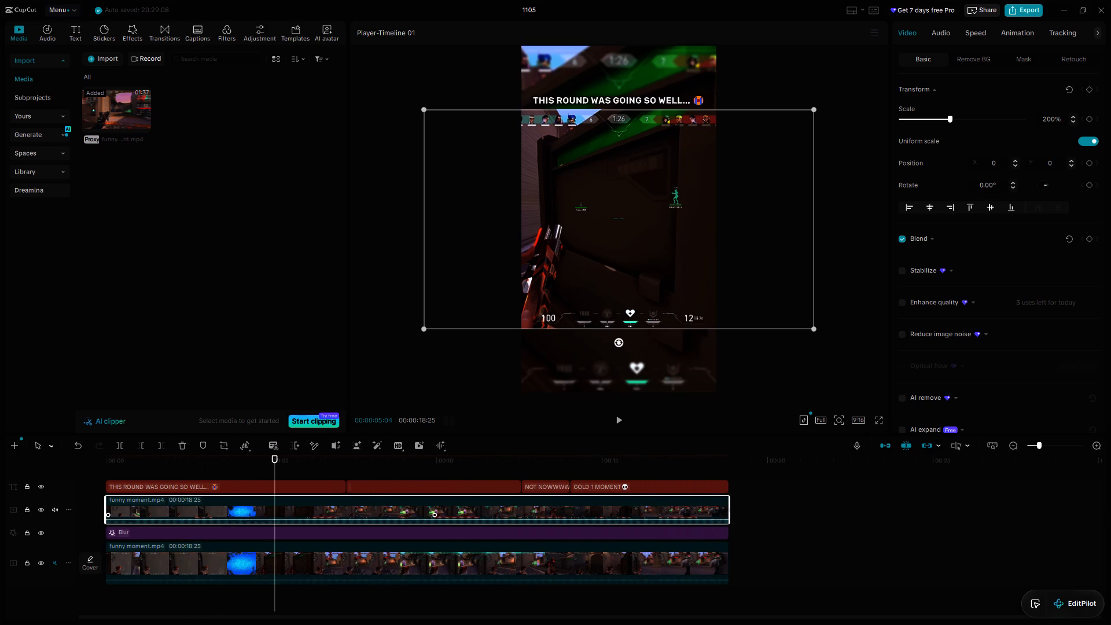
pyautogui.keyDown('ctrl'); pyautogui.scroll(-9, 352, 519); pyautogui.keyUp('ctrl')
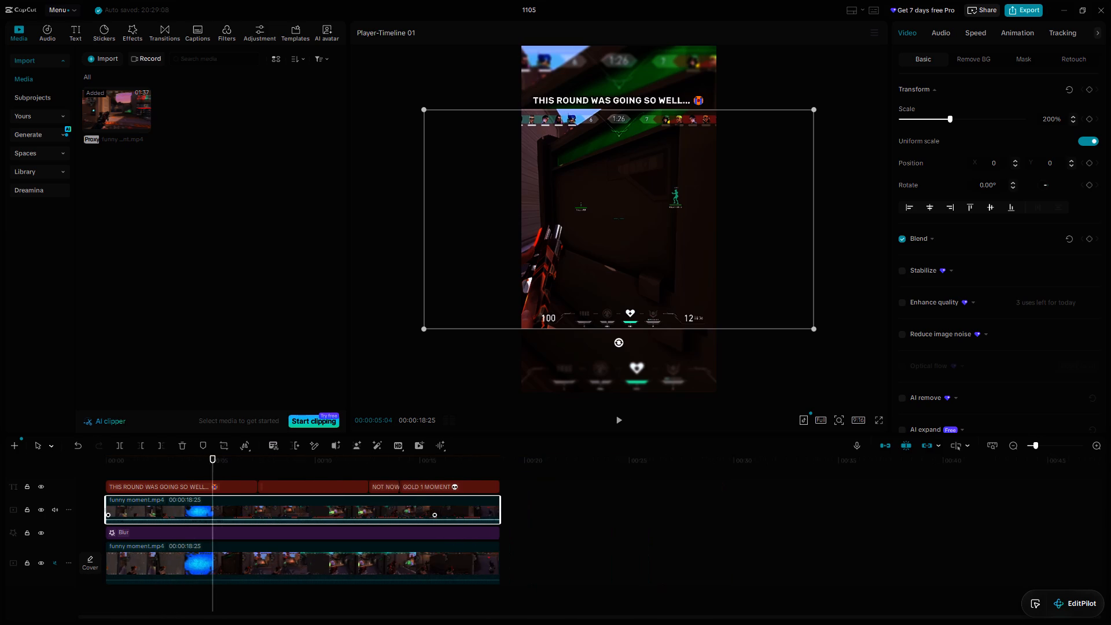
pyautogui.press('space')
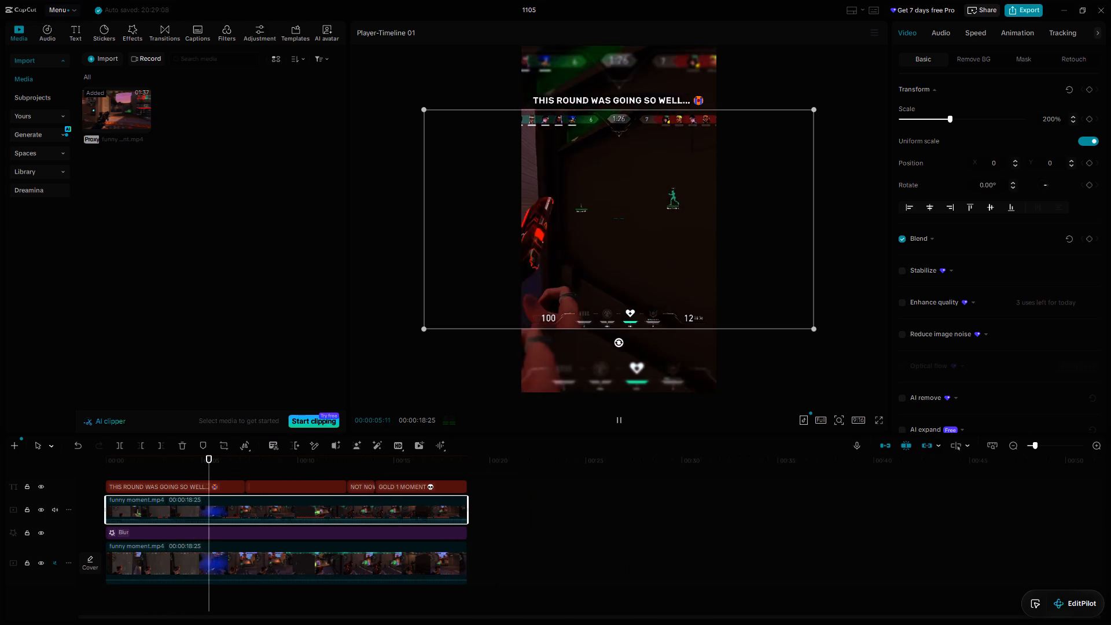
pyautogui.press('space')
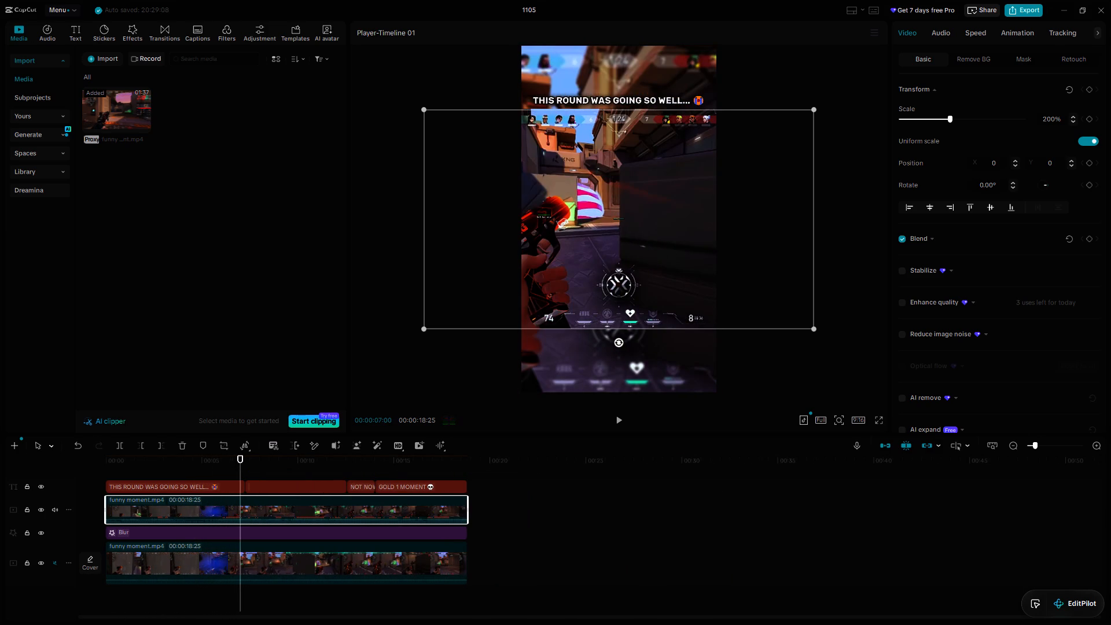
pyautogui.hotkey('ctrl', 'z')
# Play the Short from 00:00:07:00 to its end, and replay the closing seconds to review the final caption.
pyautogui.press('space')
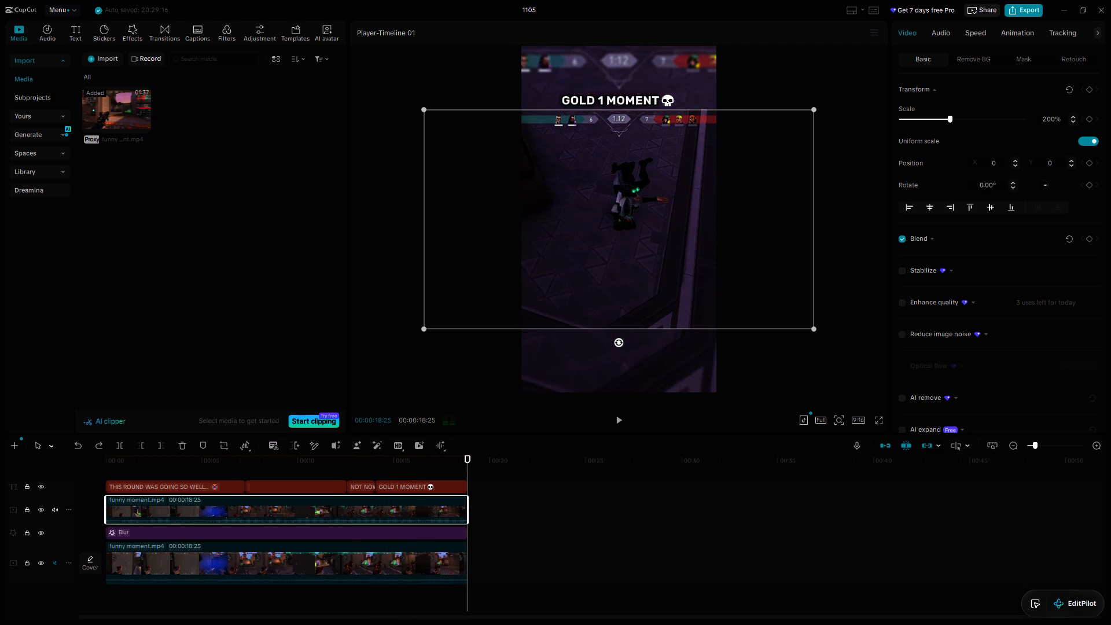
pyautogui.click(494, 466)
pyautogui.moveTo(469, 470); pyautogui.dragTo(325, 476)
pyautogui.press('space')
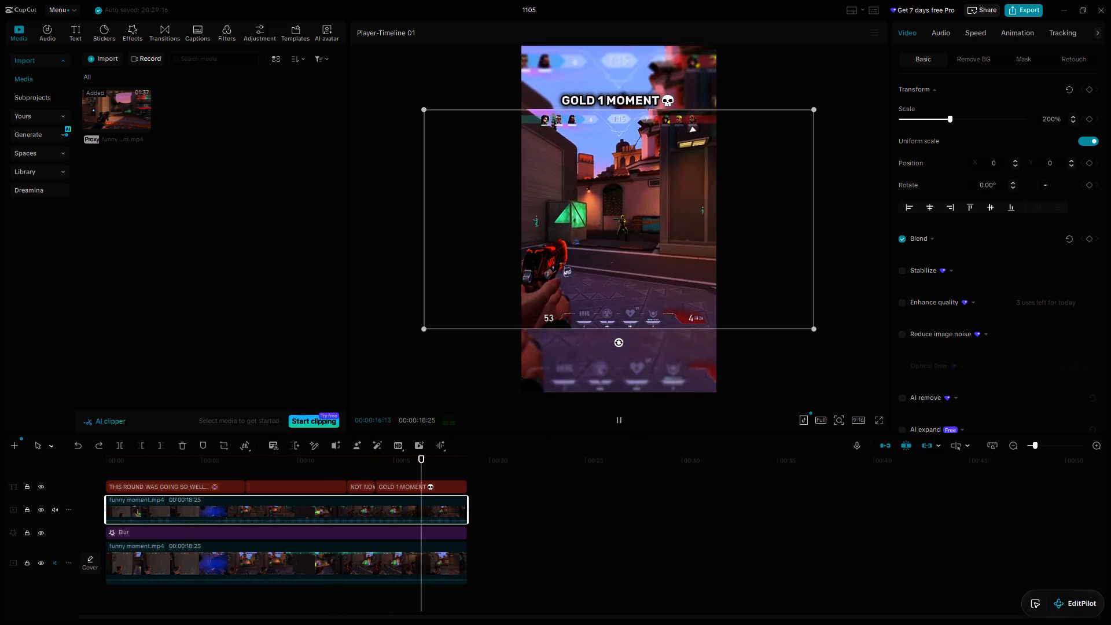
pyautogui.press('space')
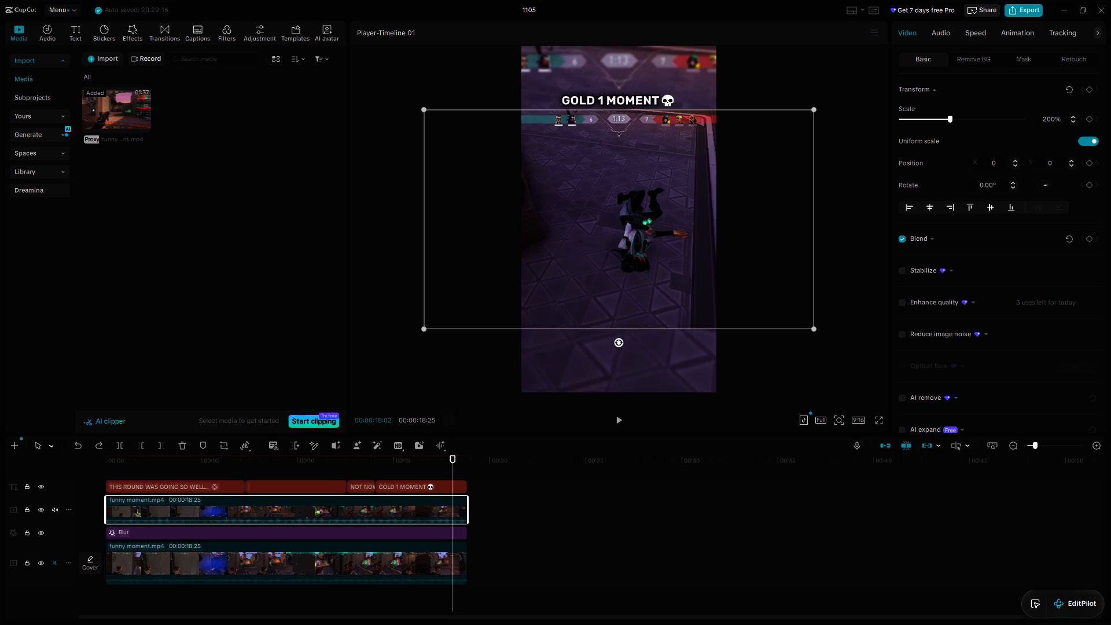
# Scrub through the final seconds of the Short around the death moment and briefly replay them.
pyautogui.keyDown('ctrl'); pyautogui.scroll(20, 487, 486); pyautogui.keyUp('ctrl')
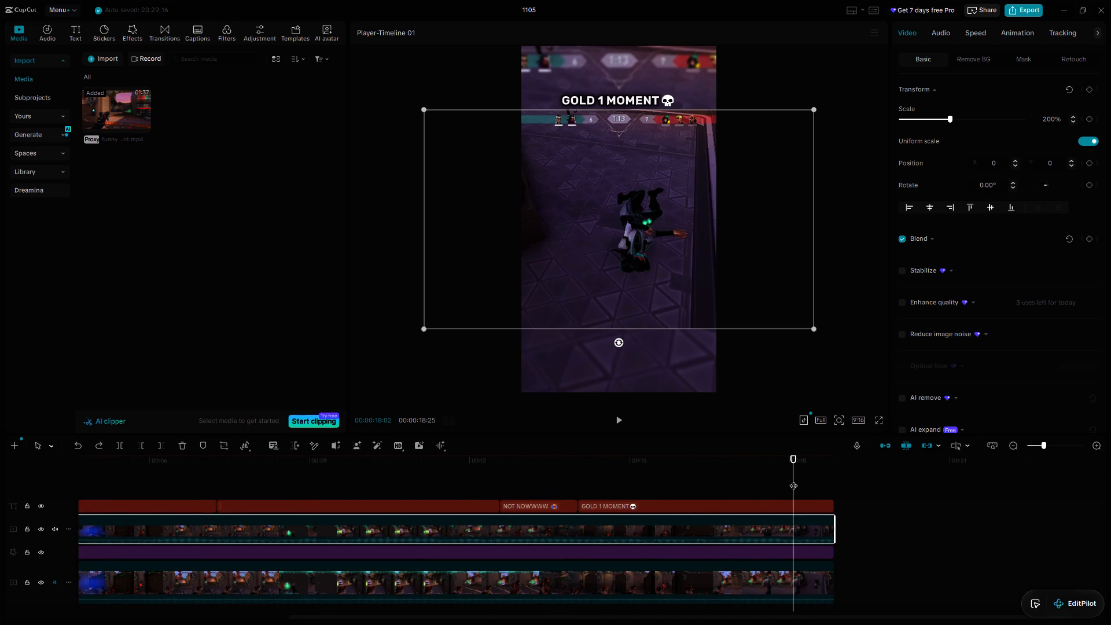
pyautogui.moveTo(793, 480); pyautogui.dragTo(831, 481)
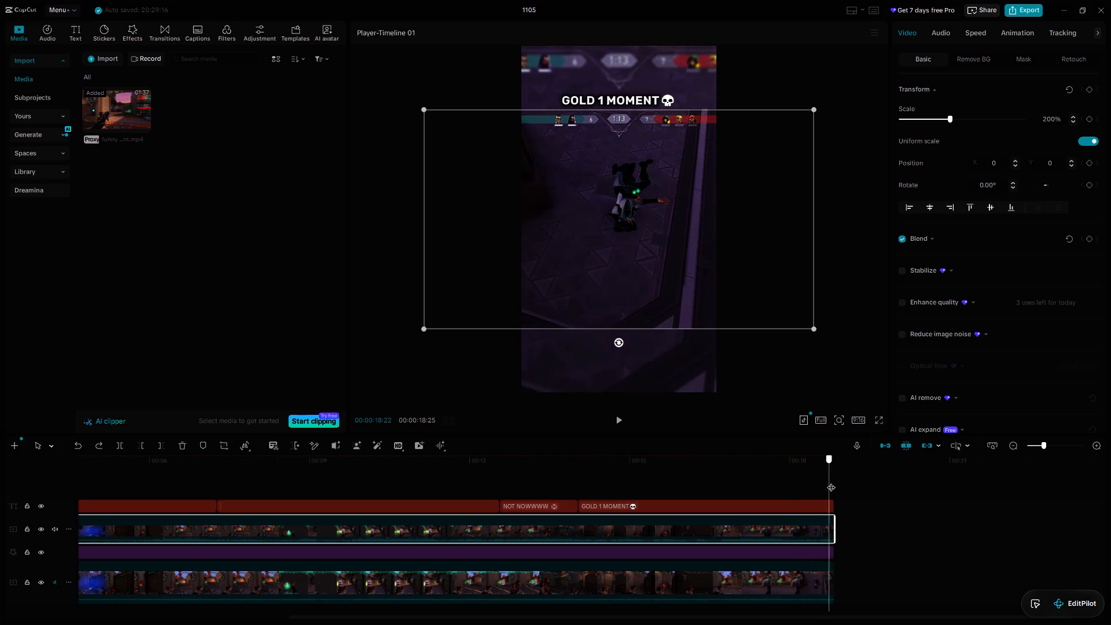
pyautogui.moveTo(831, 481); pyautogui.dragTo(822, 479)
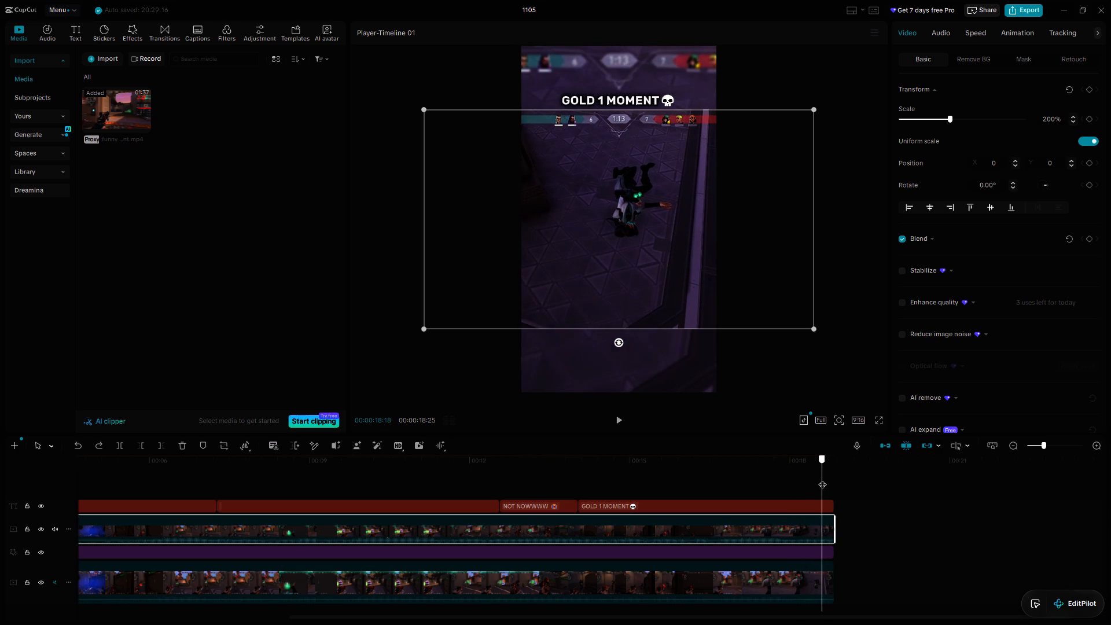
pyautogui.moveTo(822, 479); pyautogui.dragTo(788, 489)
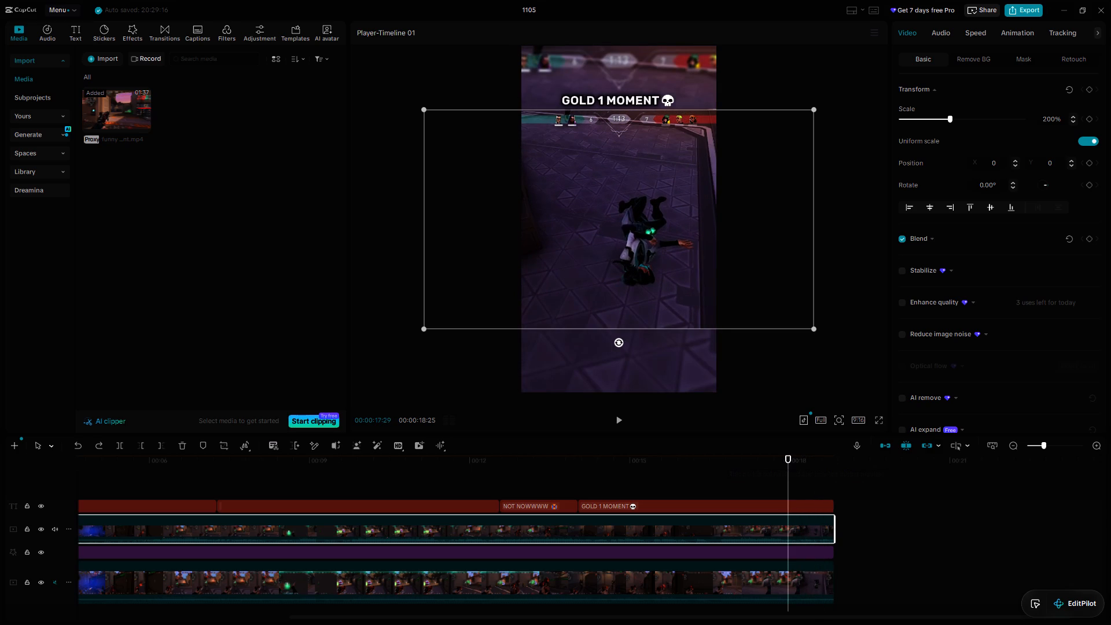
pyautogui.moveTo(786, 485); pyautogui.dragTo(770, 487)
pyautogui.moveTo(770, 487); pyautogui.dragTo(753, 488)
pyautogui.press('space')
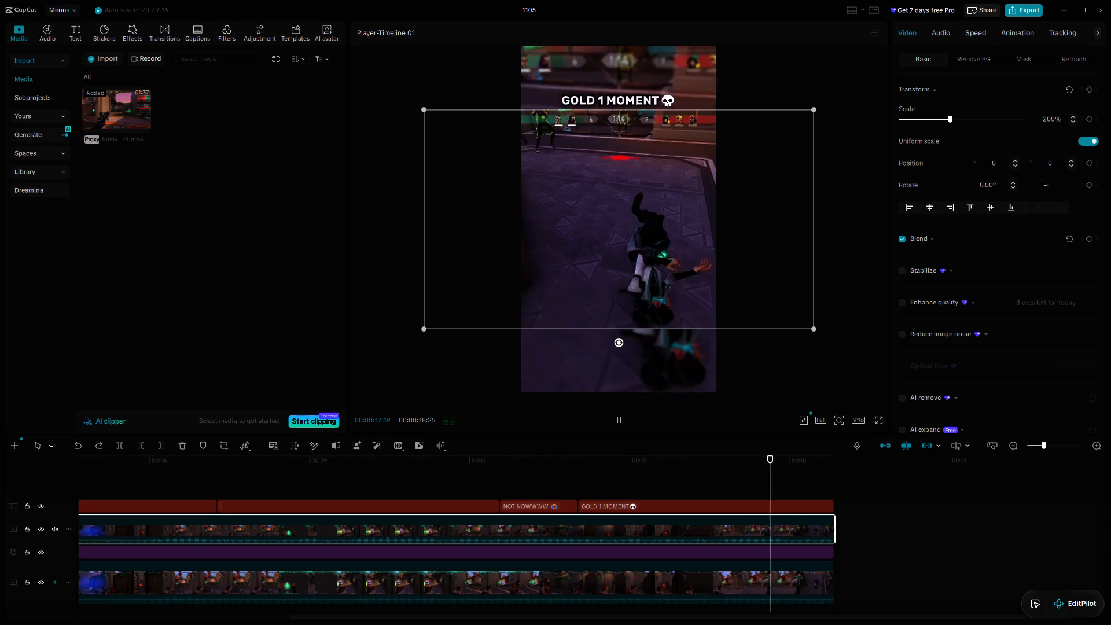
pyautogui.press('space')
# Play the Short in short bursts from 00:00:15:19, stopping at 00:00:17:22 during the death moment.
pyautogui.moveTo(796, 488); pyautogui.dragTo(663, 491)
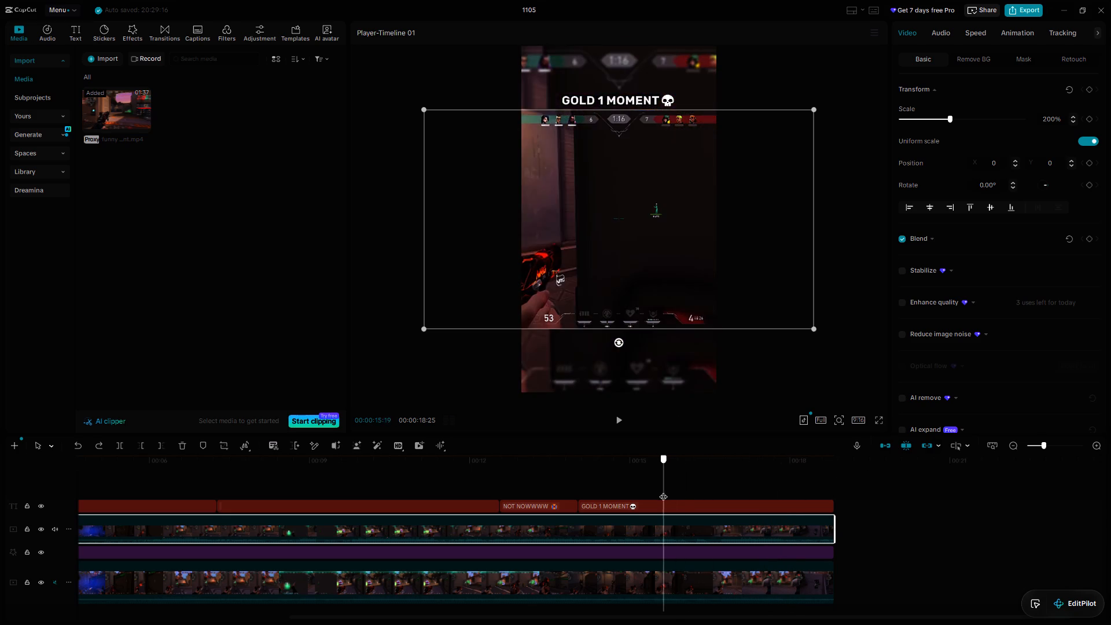
pyautogui.press('space')
pyautogui.press('space')
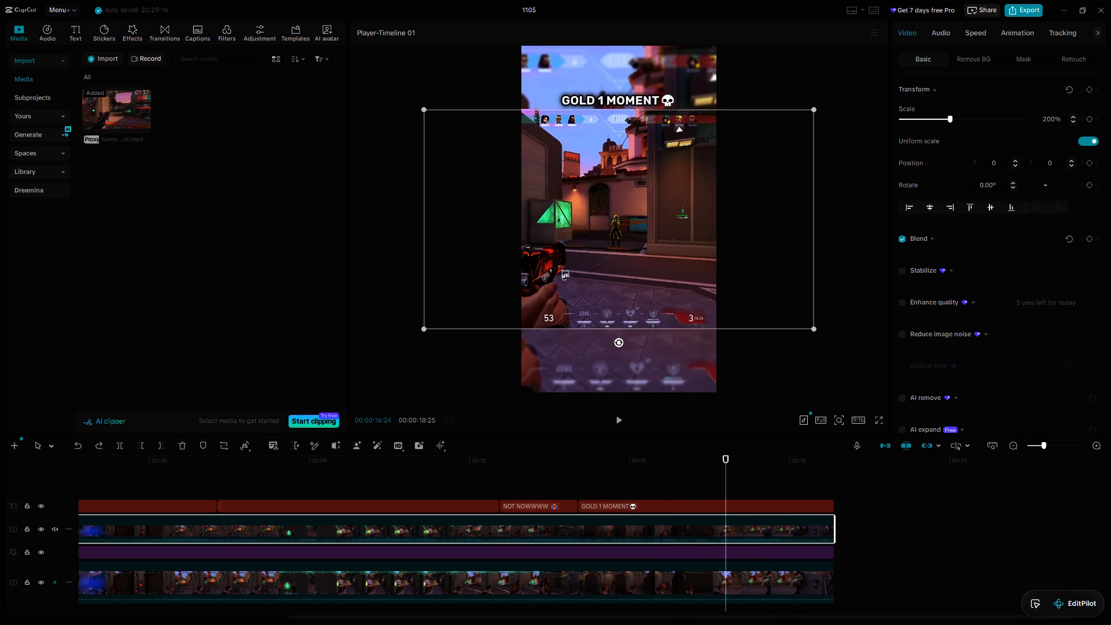
pyautogui.press('space')
pyautogui.press('space')
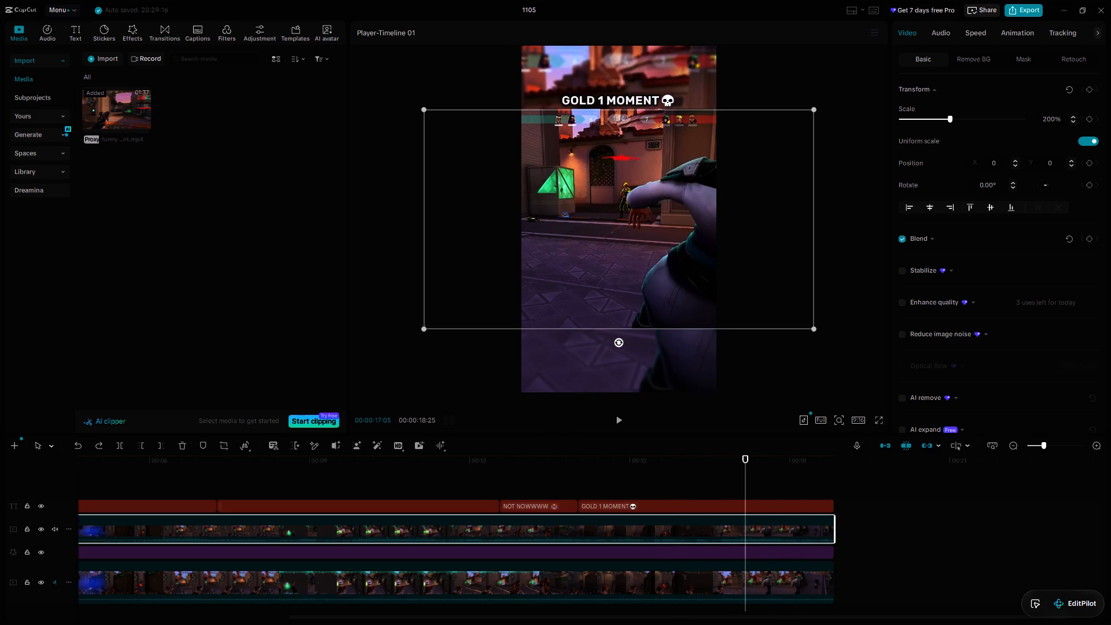
pyautogui.press('space')
pyautogui.press('space')
# Switch to the ChatGPT conversation in Chrome and read its revised captions and editing changes, highlighting the suggested final caption.
pyautogui.hotkey('alt', 'Tab')
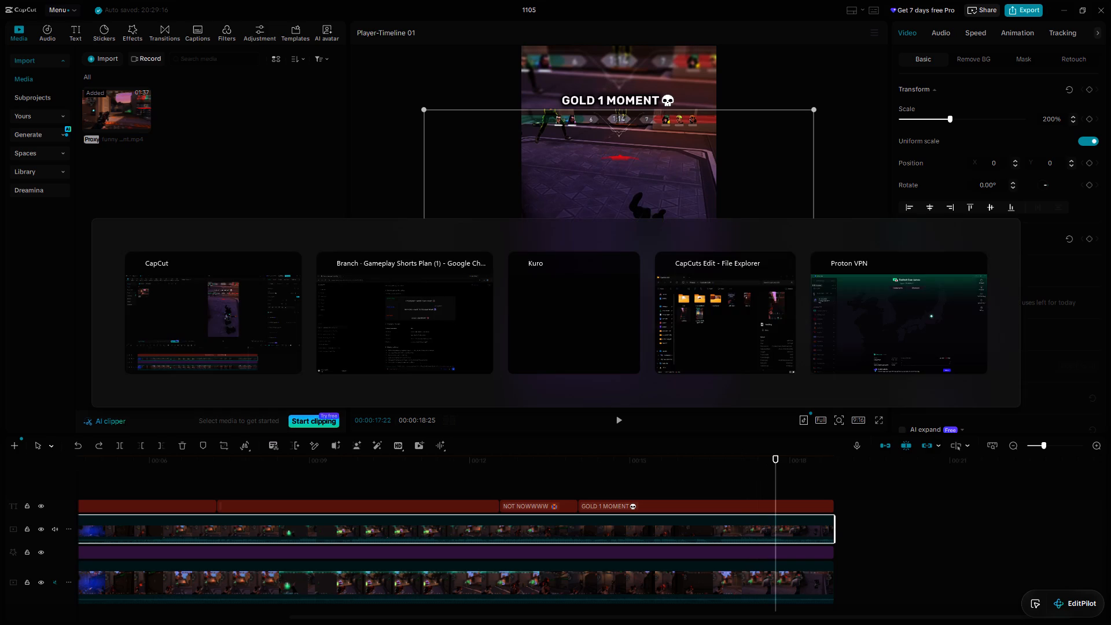
pyautogui.scroll(-14, 586, 423)
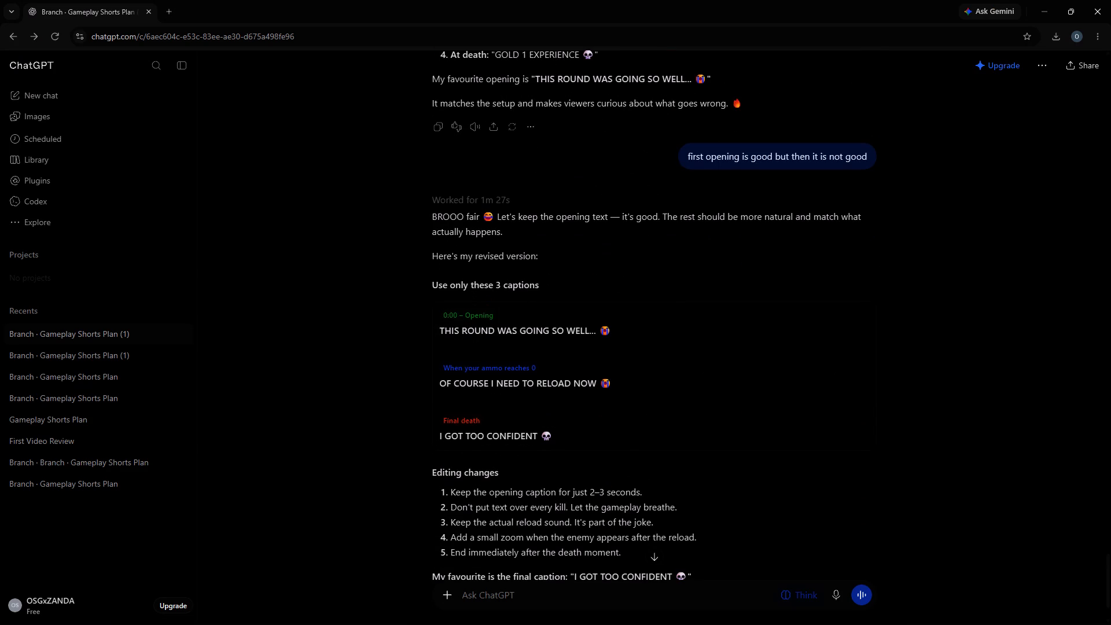
pyautogui.scroll(-2, 563, 300)
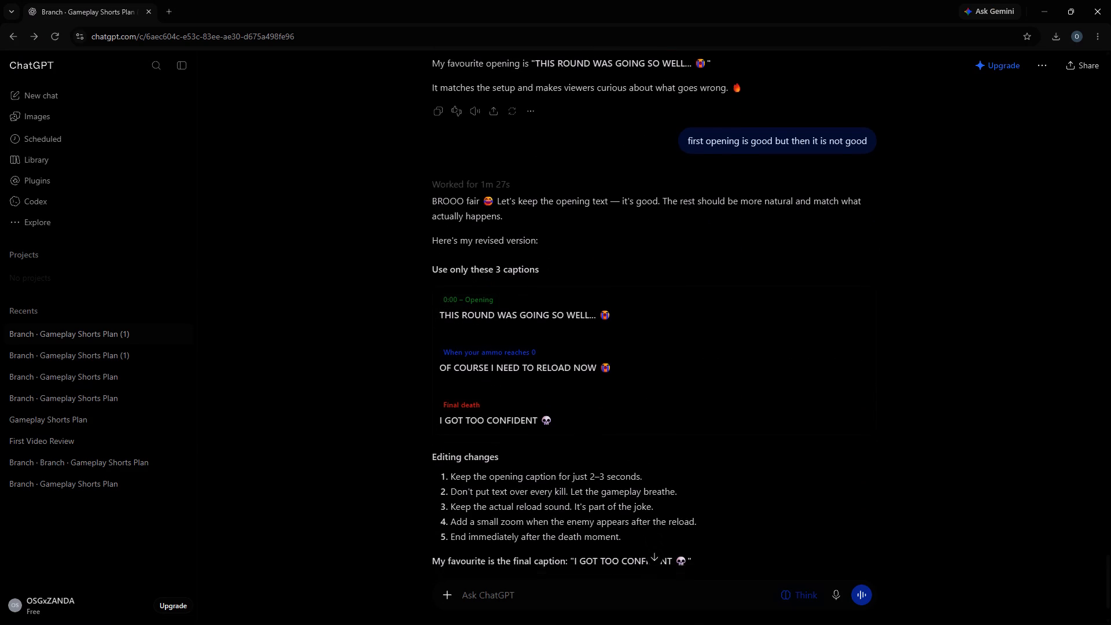
pyautogui.scroll(-1, 563, 300)
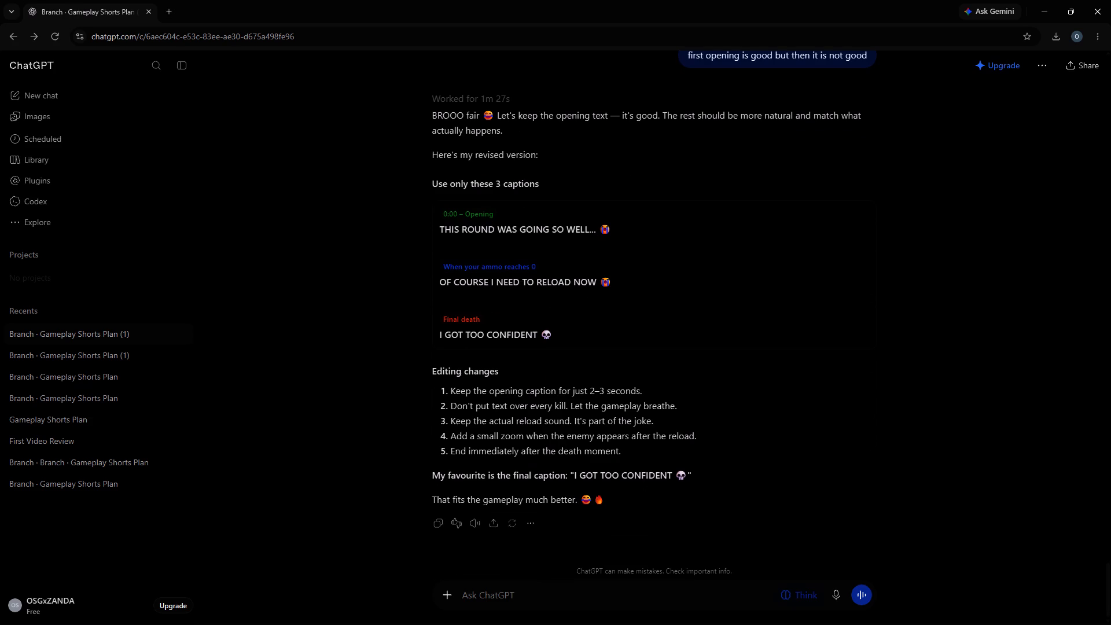
pyautogui.moveTo(686, 473); pyautogui.dragTo(575, 468)
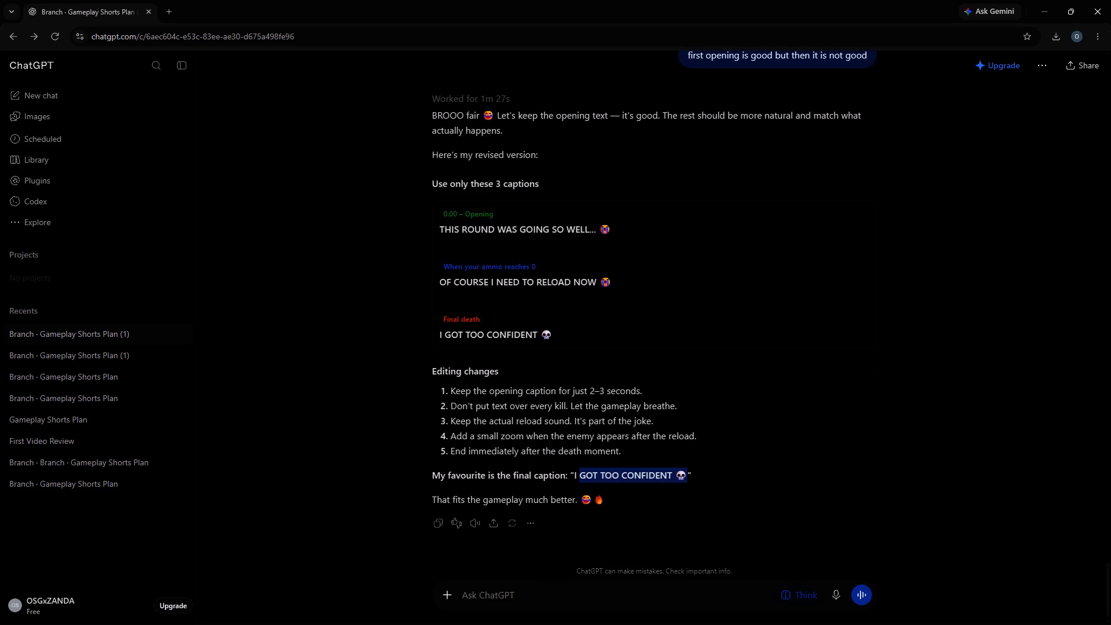
pyautogui.moveTo(575, 468); pyautogui.dragTo(572, 467)
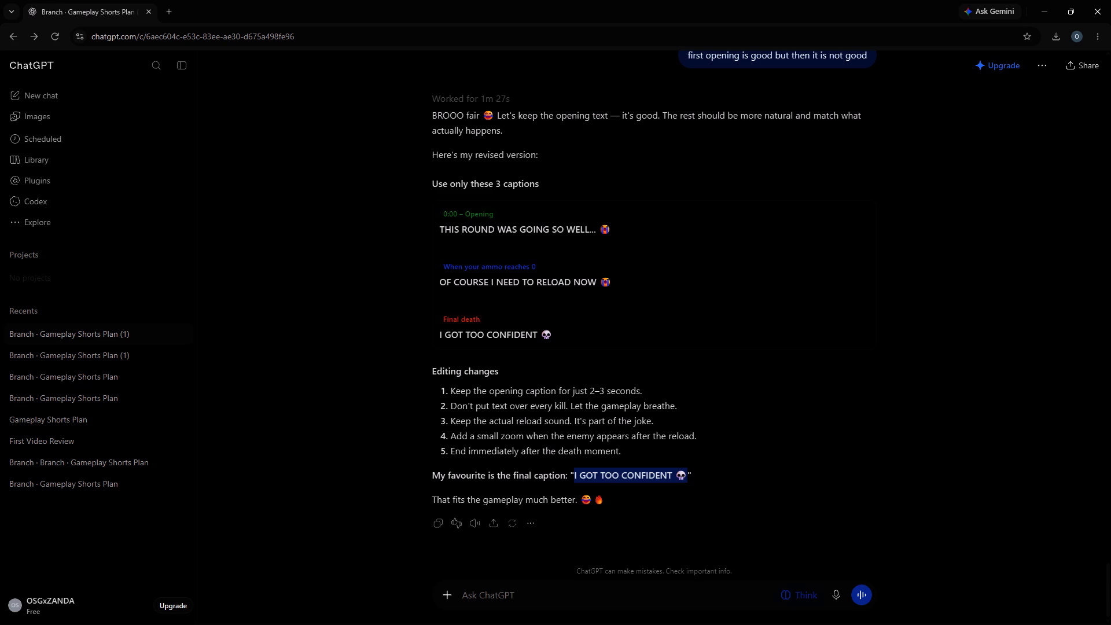
pyautogui.click(738, 469)
pyautogui.hotkey('alt', 'Tab')
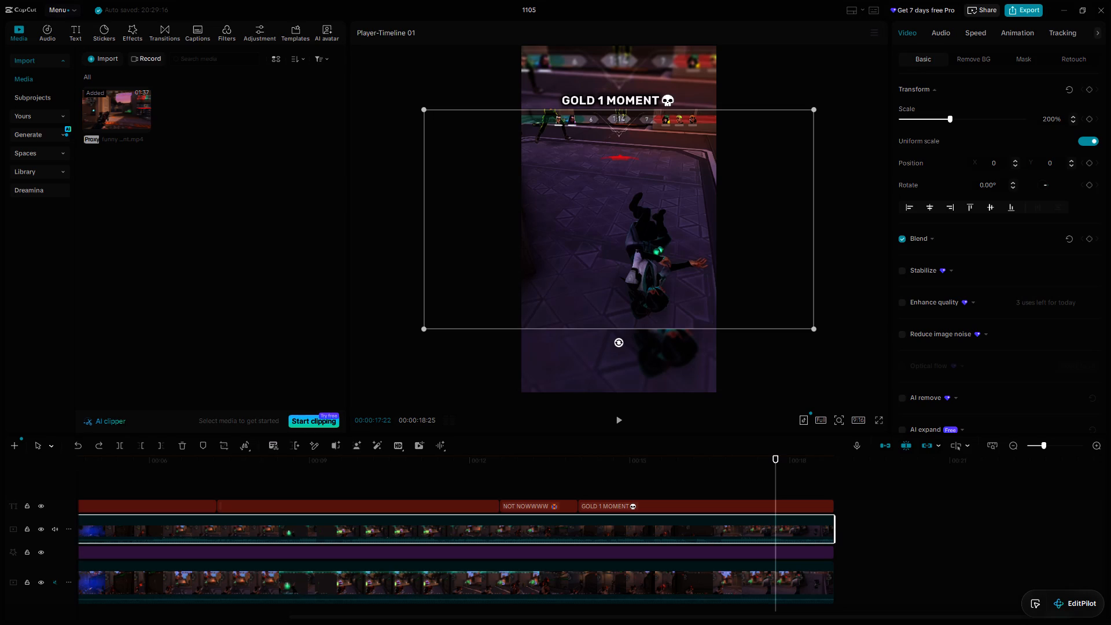
# Ask ChatGPT in the same conversation "shoudl i put subsribe?" and send the message.
pyautogui.hotkey('alt', 'Tab')
pyautogui.click(582, 606)
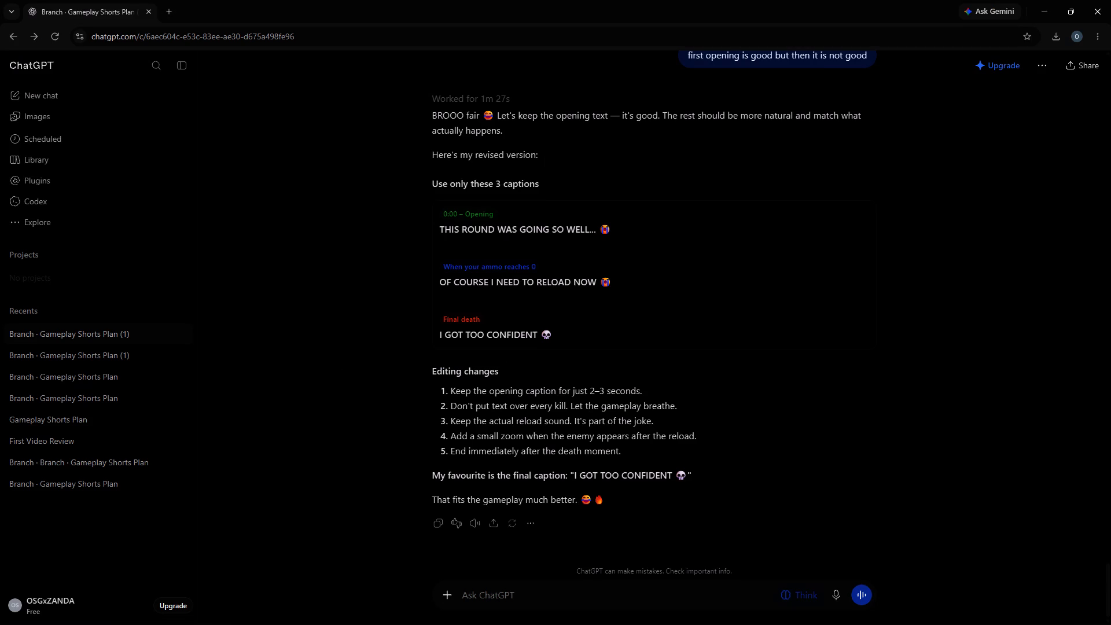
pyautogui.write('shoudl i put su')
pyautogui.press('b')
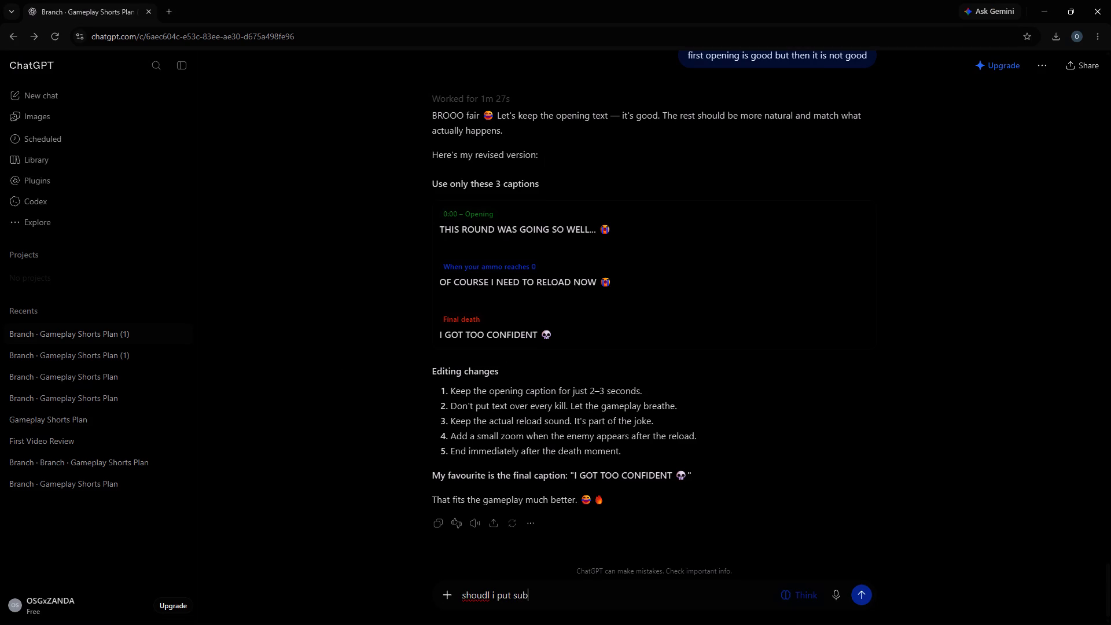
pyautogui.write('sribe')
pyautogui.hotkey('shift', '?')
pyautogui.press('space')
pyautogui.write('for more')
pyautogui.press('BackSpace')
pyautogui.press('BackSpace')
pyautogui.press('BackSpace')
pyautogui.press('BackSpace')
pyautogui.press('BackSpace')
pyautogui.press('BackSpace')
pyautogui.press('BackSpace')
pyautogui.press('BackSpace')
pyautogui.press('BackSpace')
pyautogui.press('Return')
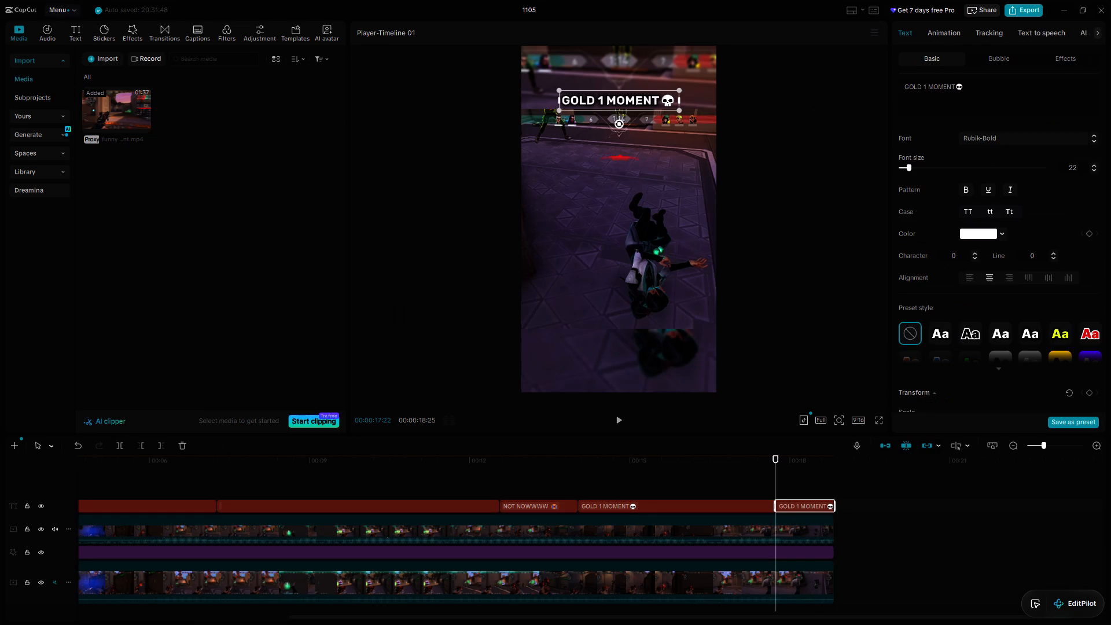
# Replace the closing caption piece's text with the copied "SUBSCRIBE FOR MORE VALORANT CHAOS 💀❤️".
pyautogui.moveTo(989, 90); pyautogui.dragTo(860, 89)
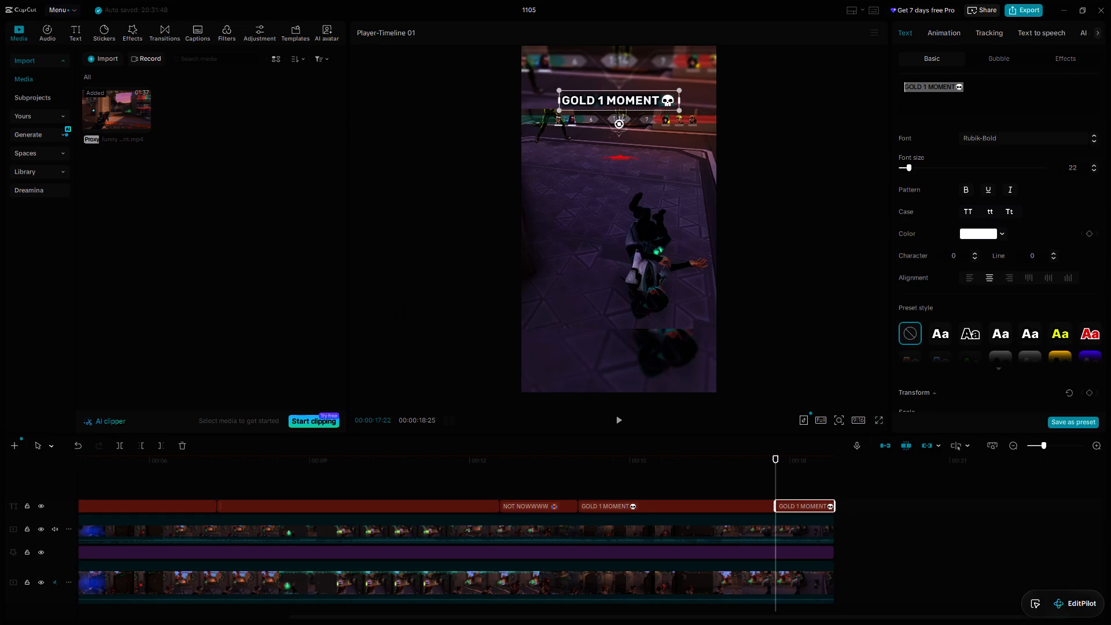
pyautogui.hotkey('ctrl', 'v')
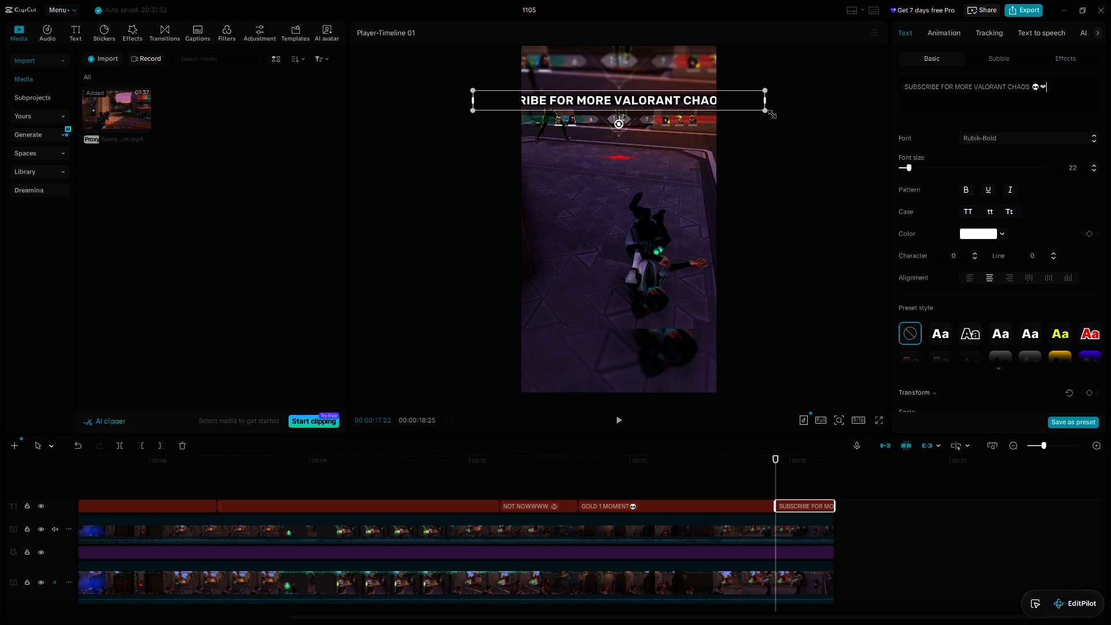
# Resize the subscribe caption in the preview to bring it closer to the frame width, and set its line spacing to 2.
pyautogui.moveTo(764, 111); pyautogui.dragTo(696, 116)
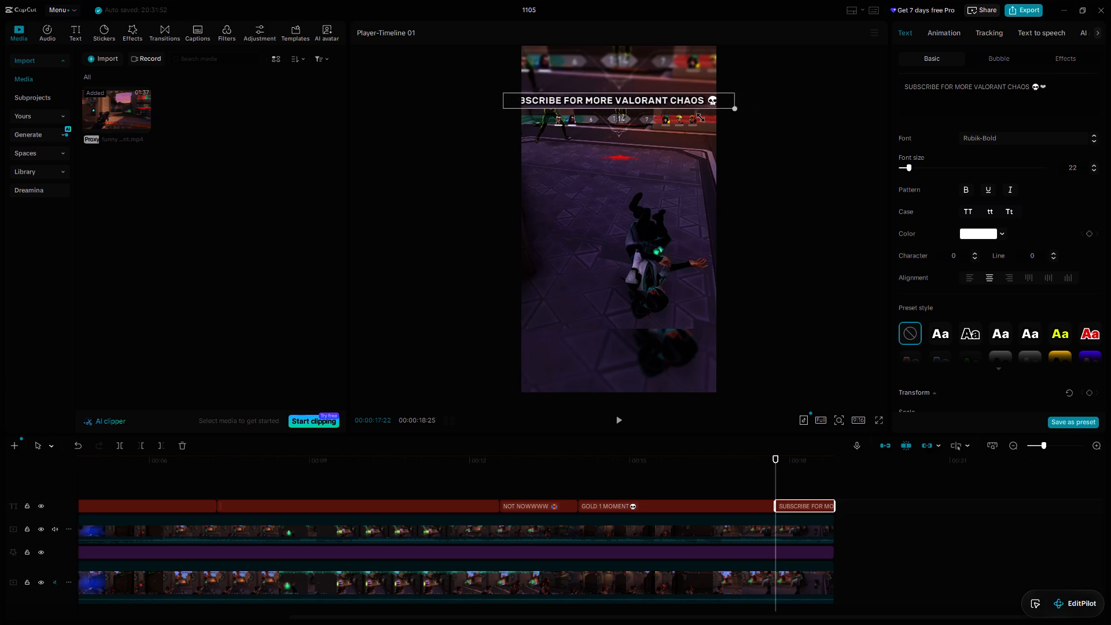
pyautogui.moveTo(696, 116); pyautogui.dragTo(690, 112)
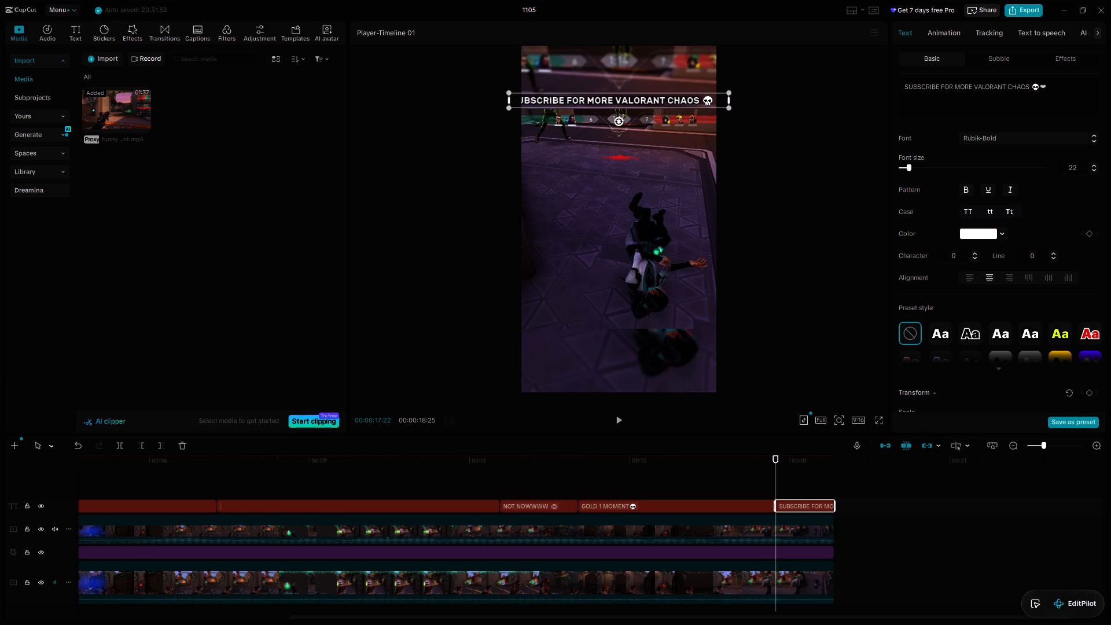
pyautogui.click(1054, 253)
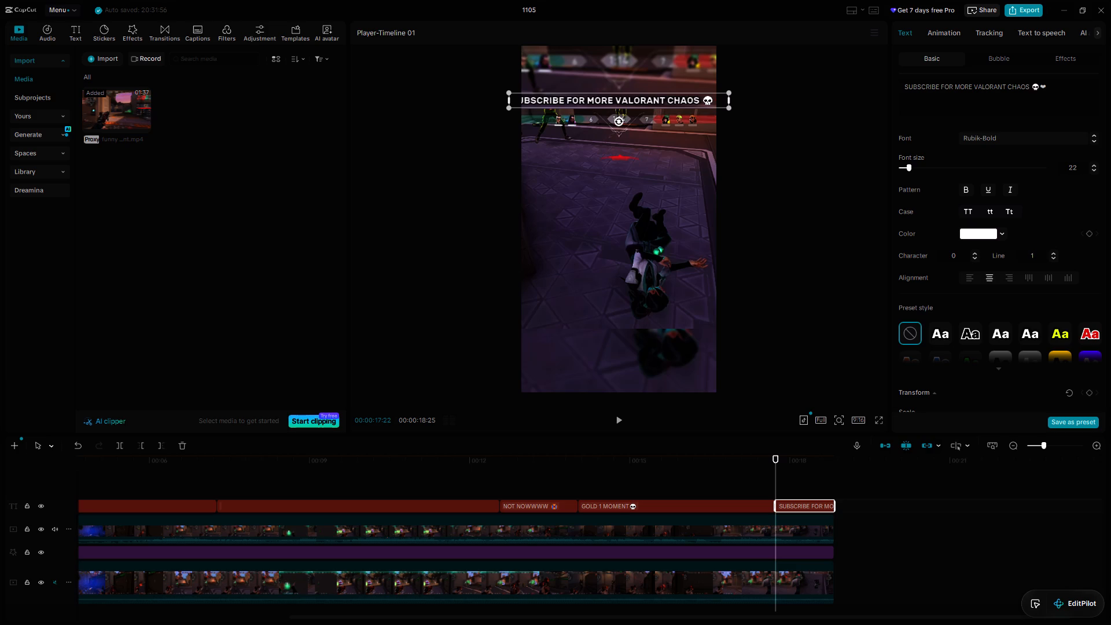
pyautogui.click(1054, 253)
pyautogui.moveTo(727, 106); pyautogui.dragTo(816, 135)
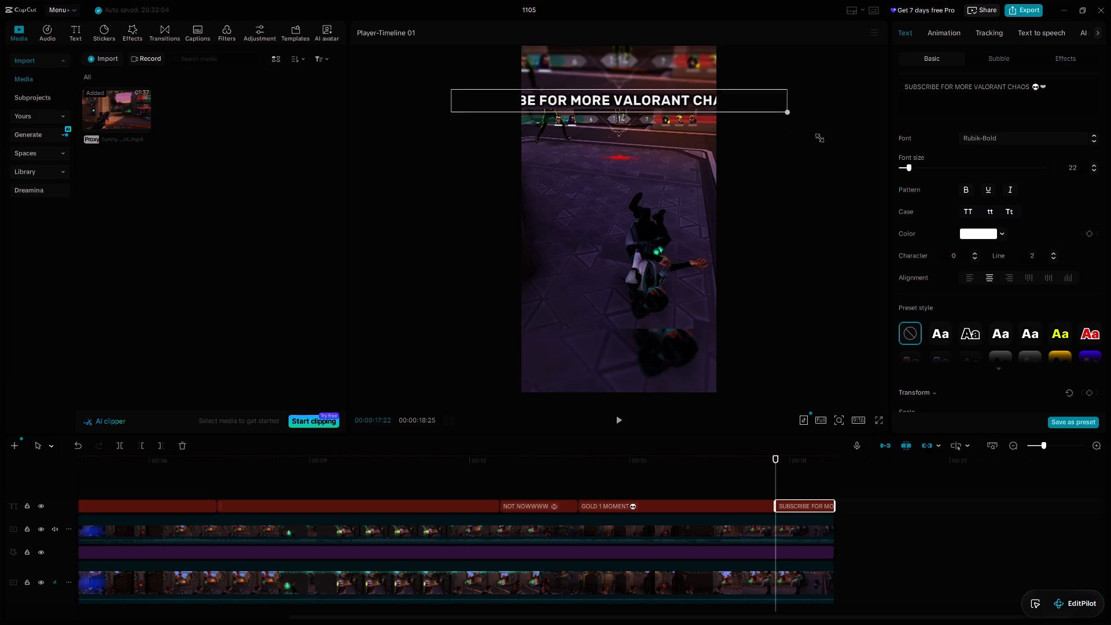
pyautogui.moveTo(816, 135); pyautogui.dragTo(731, 132)
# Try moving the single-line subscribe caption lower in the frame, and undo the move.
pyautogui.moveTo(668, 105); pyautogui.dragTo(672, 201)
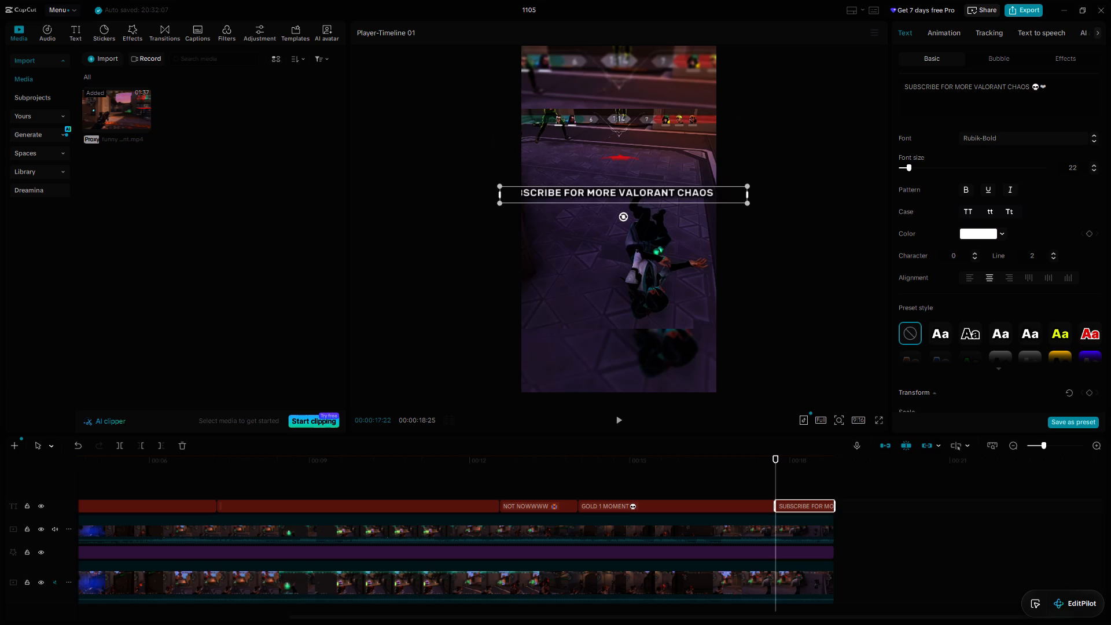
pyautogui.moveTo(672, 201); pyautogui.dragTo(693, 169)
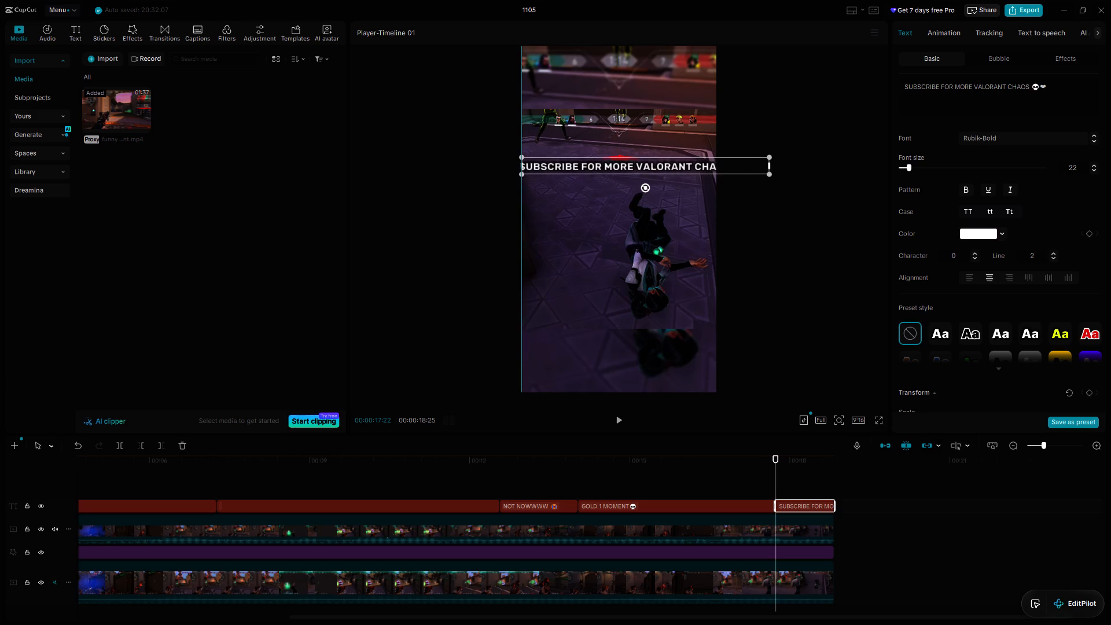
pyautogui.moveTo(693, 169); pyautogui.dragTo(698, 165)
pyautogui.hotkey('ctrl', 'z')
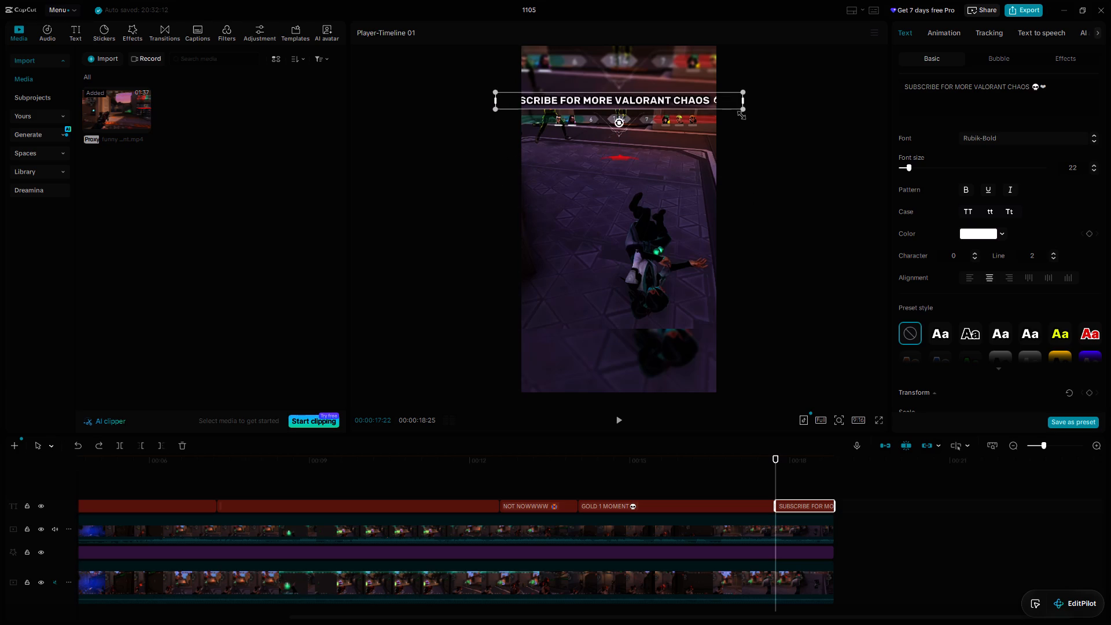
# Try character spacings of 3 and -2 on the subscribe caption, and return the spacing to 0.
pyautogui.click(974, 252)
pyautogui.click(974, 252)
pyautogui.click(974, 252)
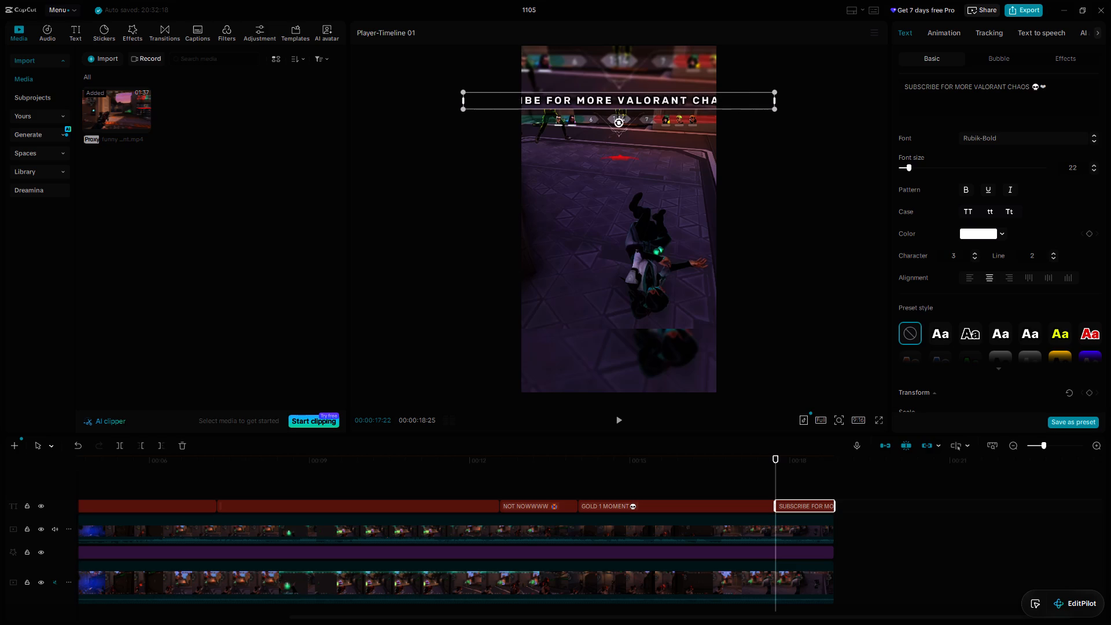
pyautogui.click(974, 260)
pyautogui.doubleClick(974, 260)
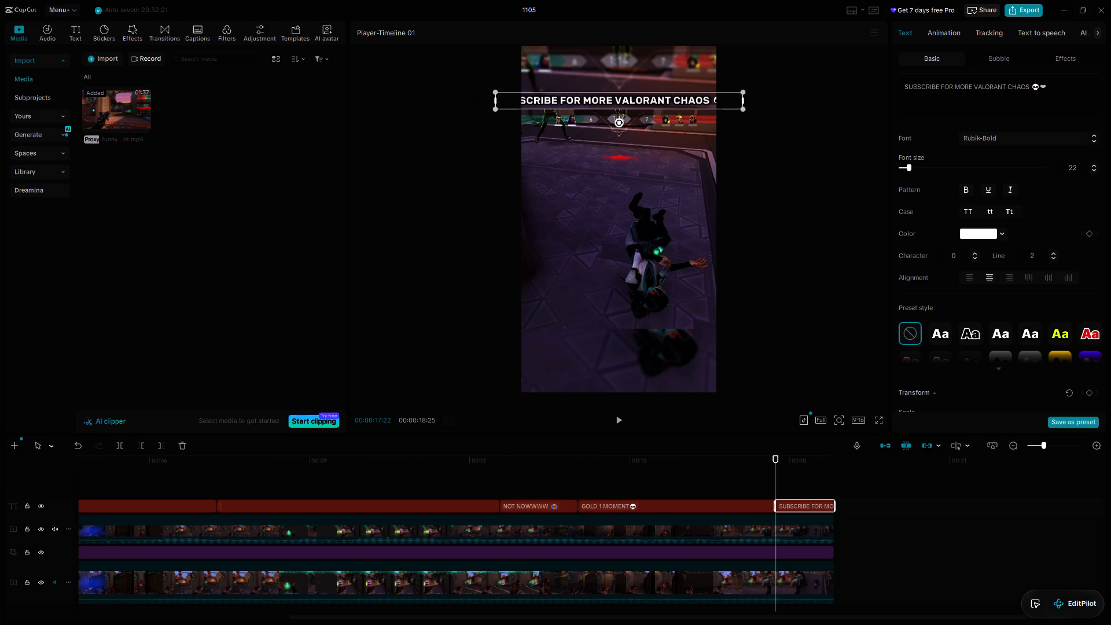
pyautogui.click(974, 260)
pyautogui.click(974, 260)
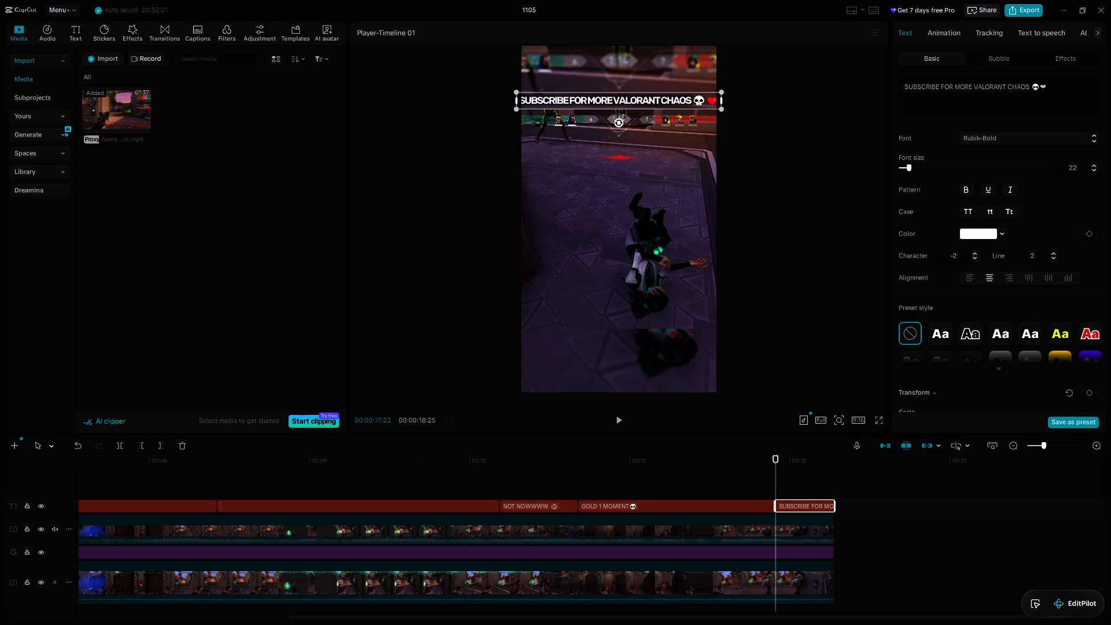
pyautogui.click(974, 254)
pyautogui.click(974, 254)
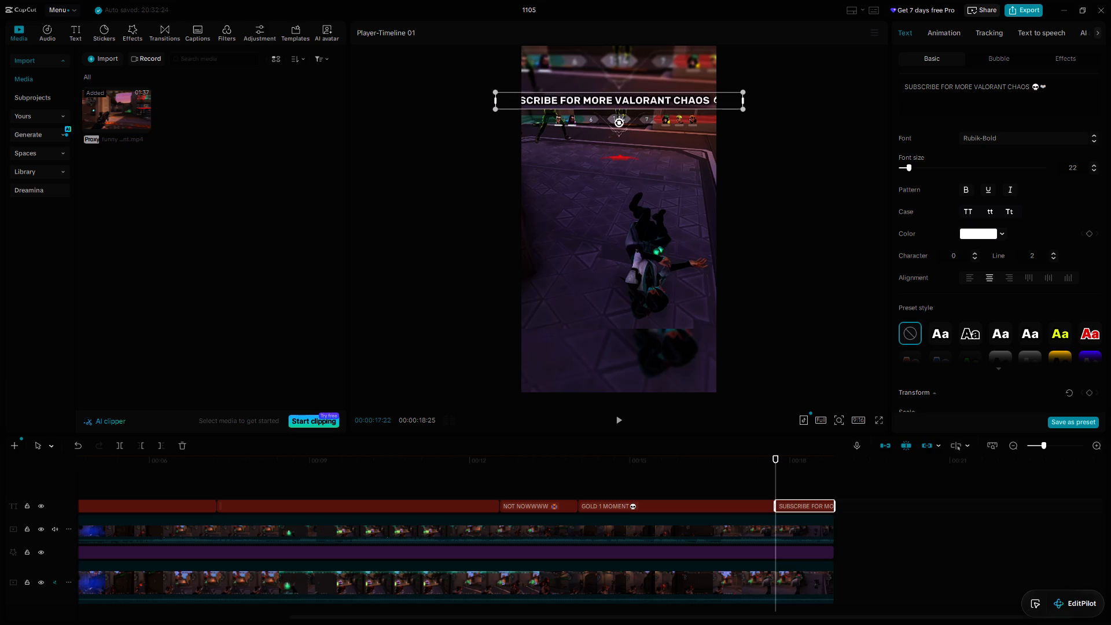
# Break the subscribe caption into two lines before "VALORANT CHAOS 💀❤️".
pyautogui.click(611, 95)
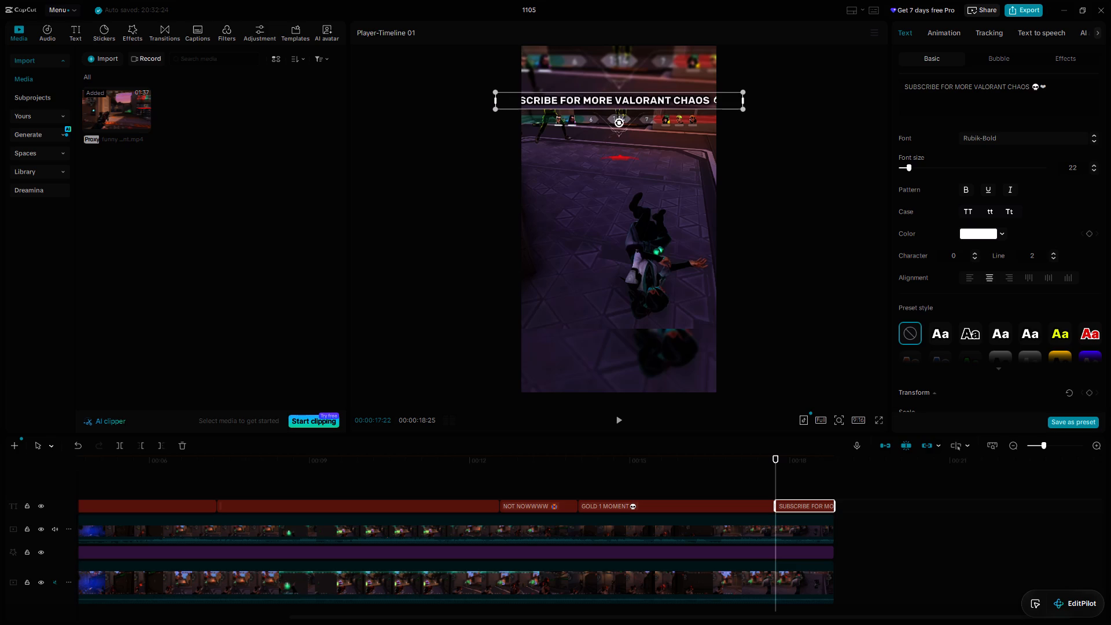
pyautogui.click(999, 83)
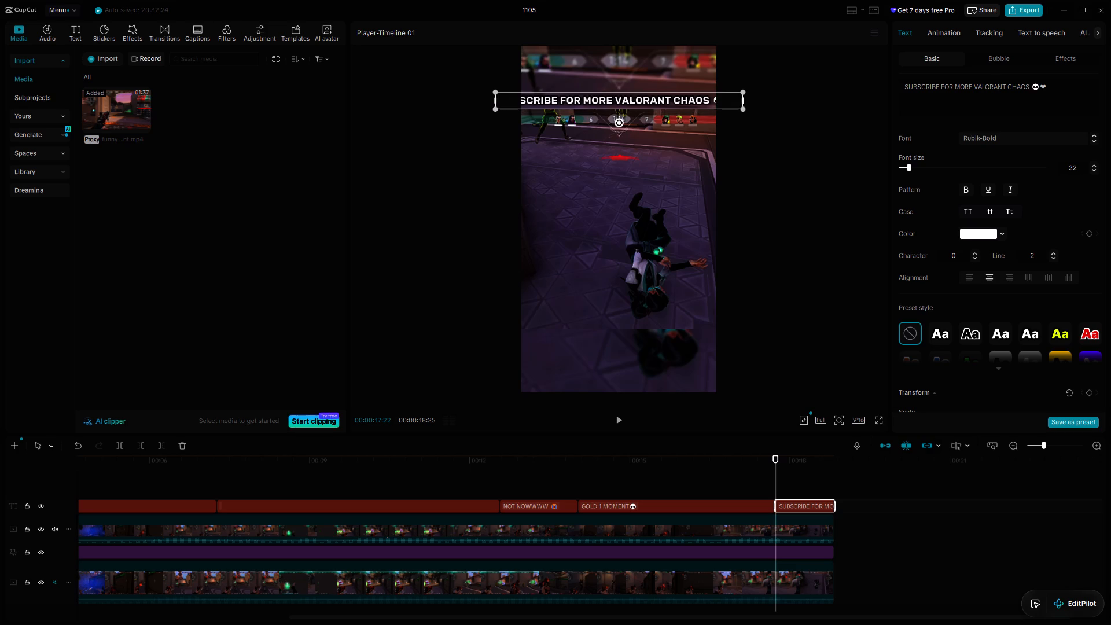
pyautogui.click(976, 86)
pyautogui.press('Return')
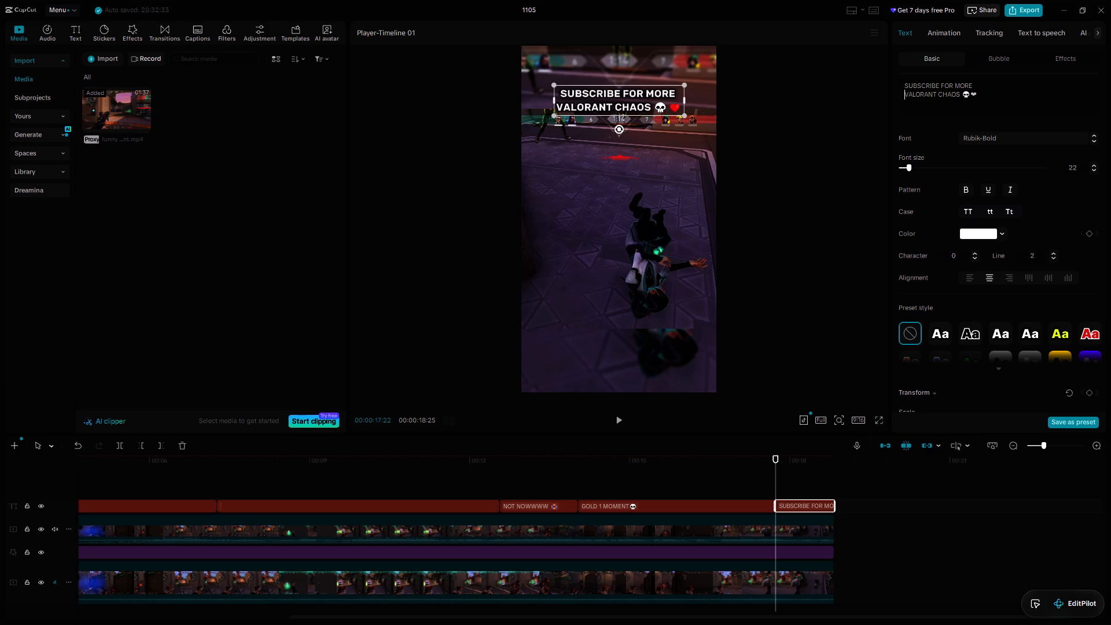
# Move the two-line subscribe caption down over the gameplay and enlarge it to about 67% scale, nearly filling the frame width.
pyautogui.moveTo(661, 111); pyautogui.dragTo(662, 204)
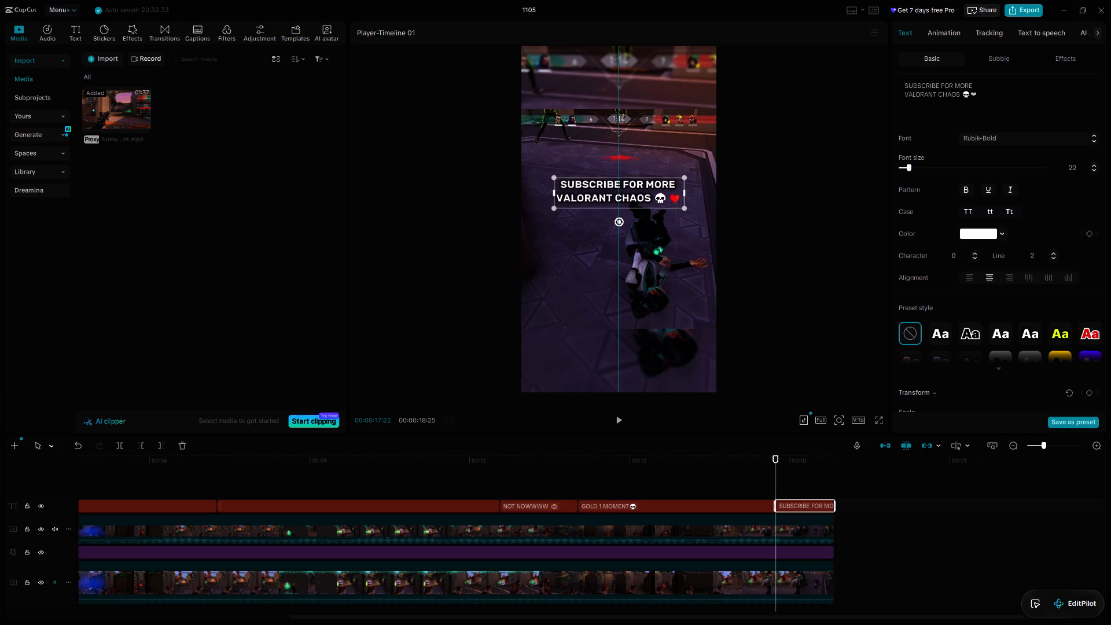
pyautogui.moveTo(662, 204); pyautogui.dragTo(663, 223)
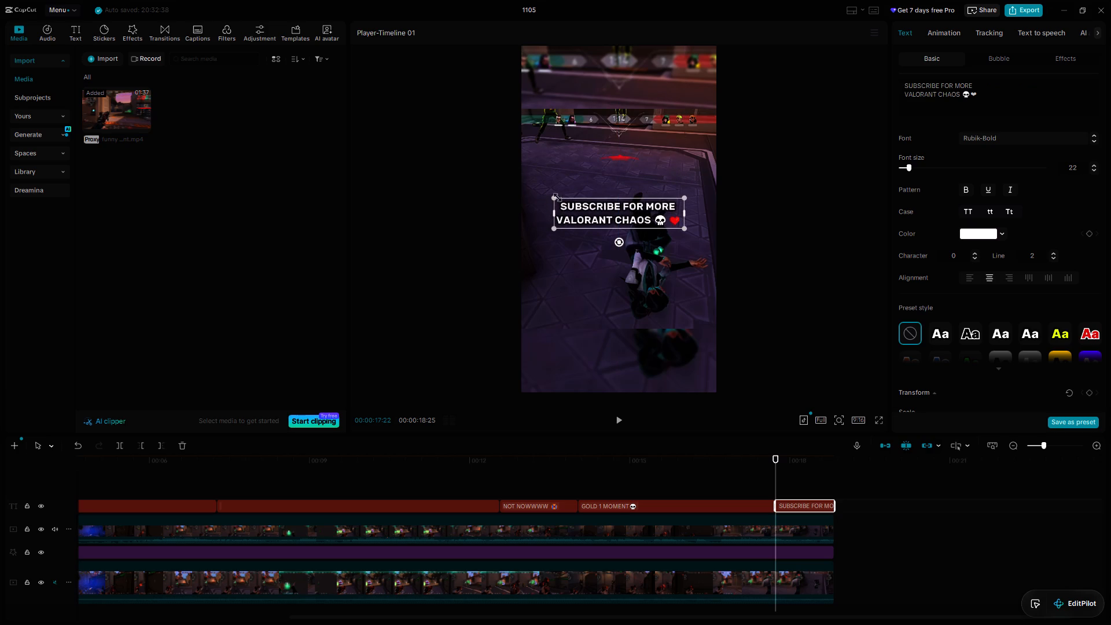
pyautogui.moveTo(554, 196); pyautogui.dragTo(523, 176)
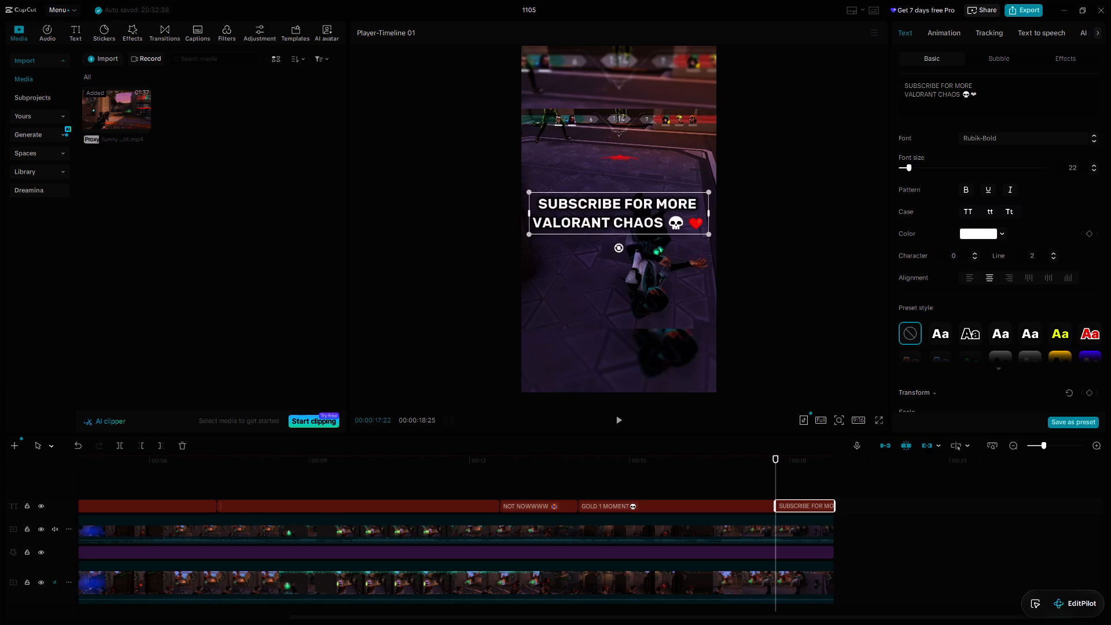
# Put the 💀❤️ emojis on a third line of the subscribe caption and nudge it up to about Y 131.
pyautogui.click(699, 222)
pyautogui.click(671, 224)
pyautogui.click(963, 97)
pyautogui.press('Return')
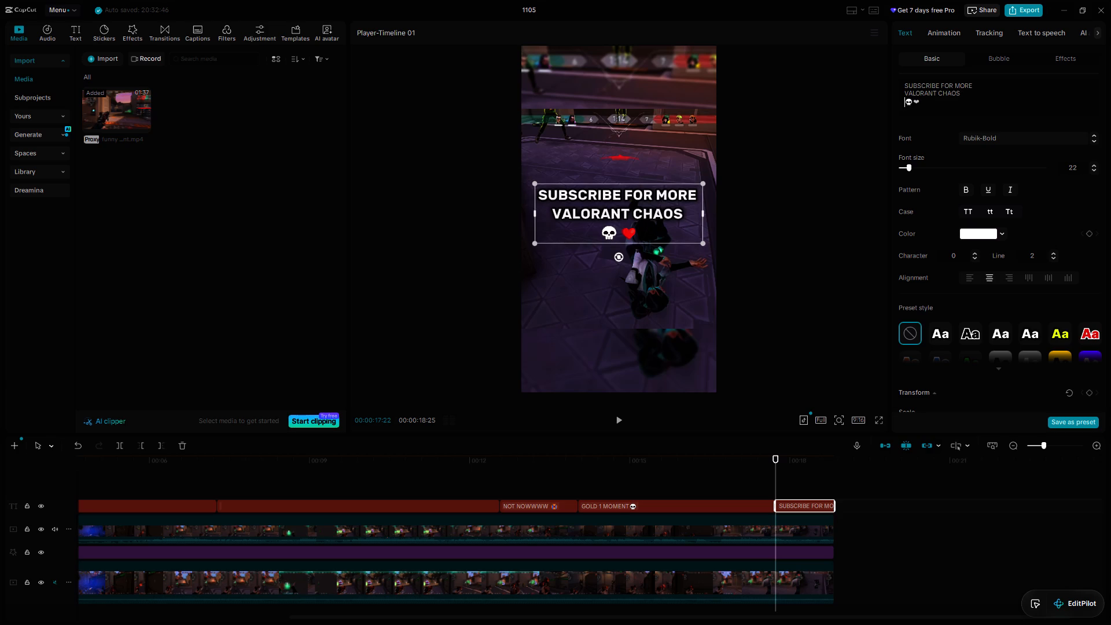
pyautogui.click(682, 211)
pyautogui.moveTo(600, 187); pyautogui.dragTo(602, 181)
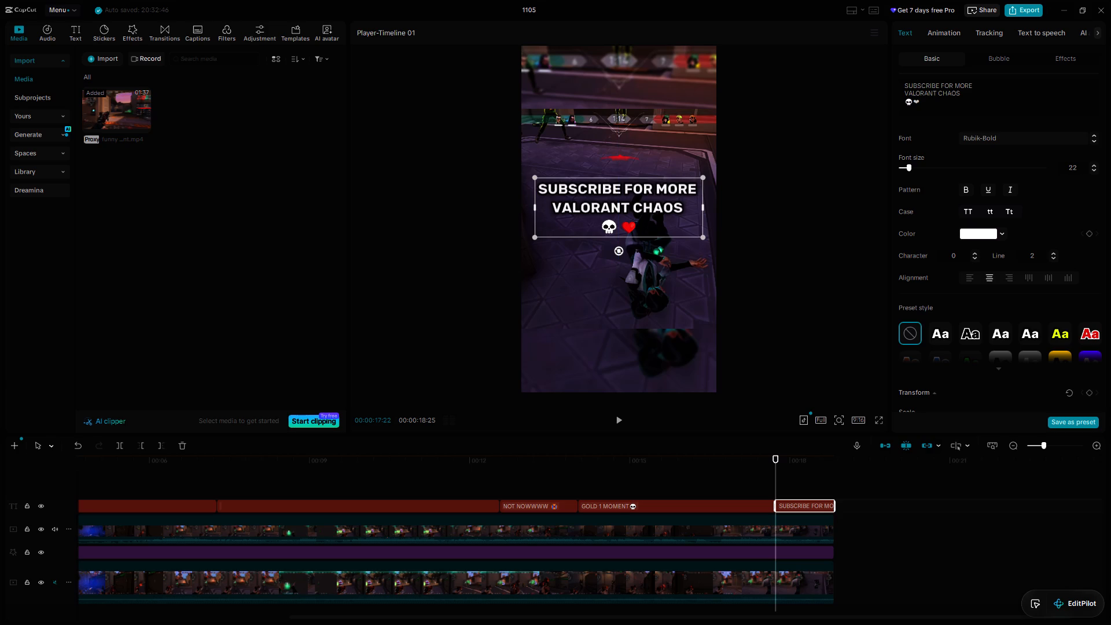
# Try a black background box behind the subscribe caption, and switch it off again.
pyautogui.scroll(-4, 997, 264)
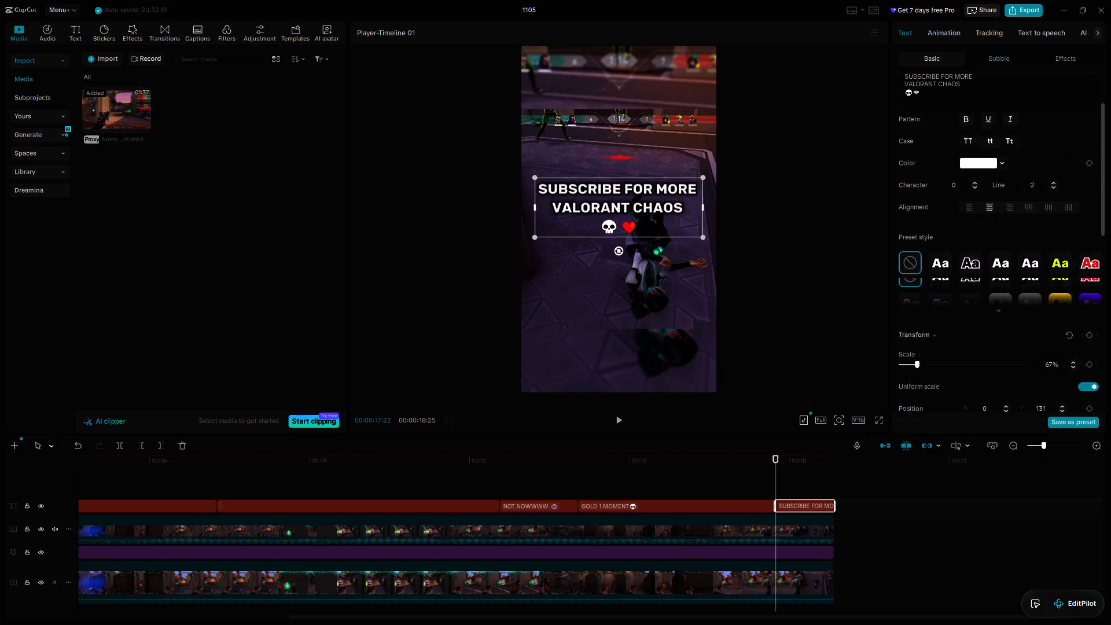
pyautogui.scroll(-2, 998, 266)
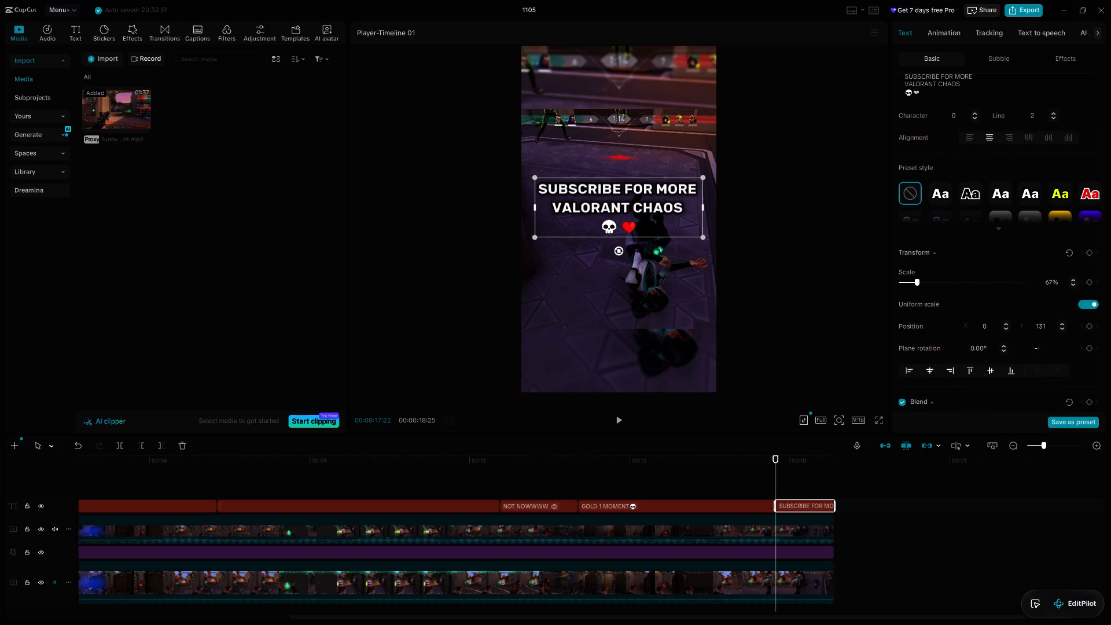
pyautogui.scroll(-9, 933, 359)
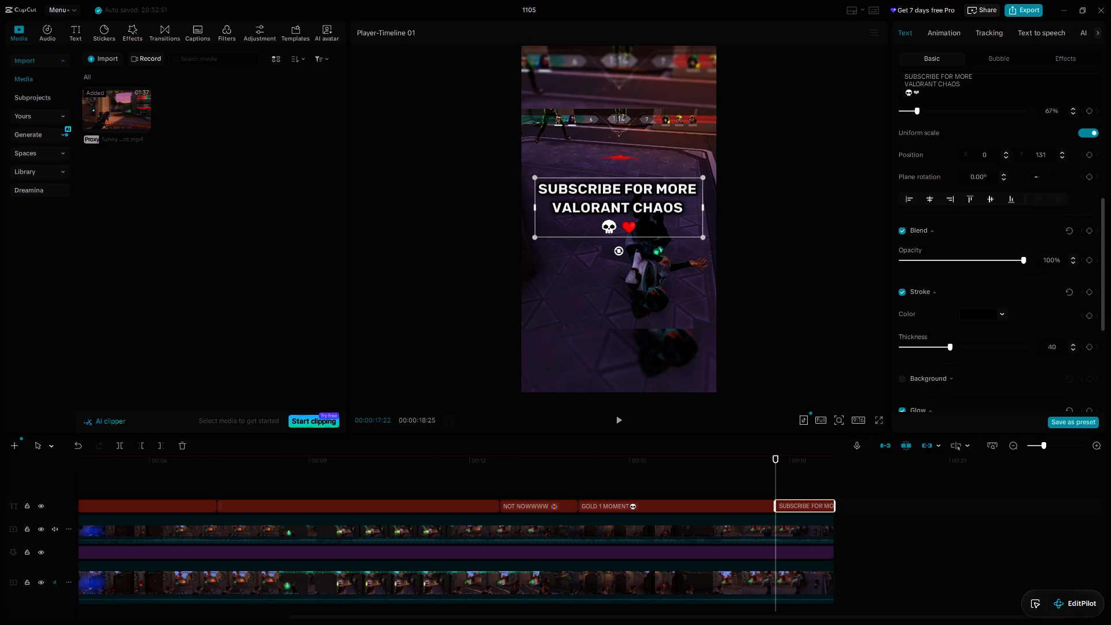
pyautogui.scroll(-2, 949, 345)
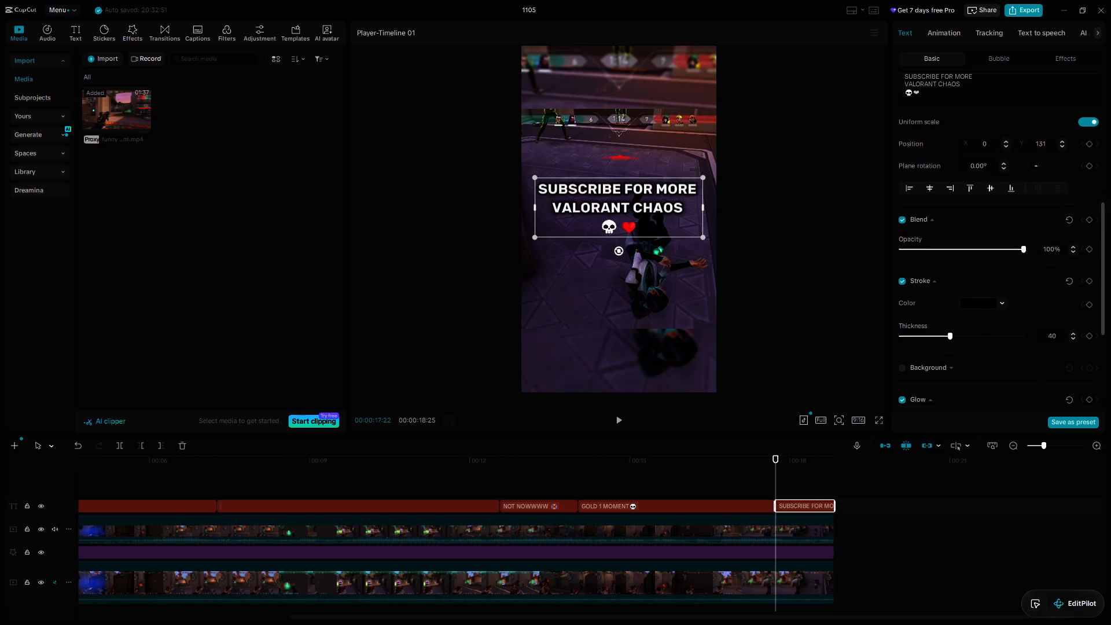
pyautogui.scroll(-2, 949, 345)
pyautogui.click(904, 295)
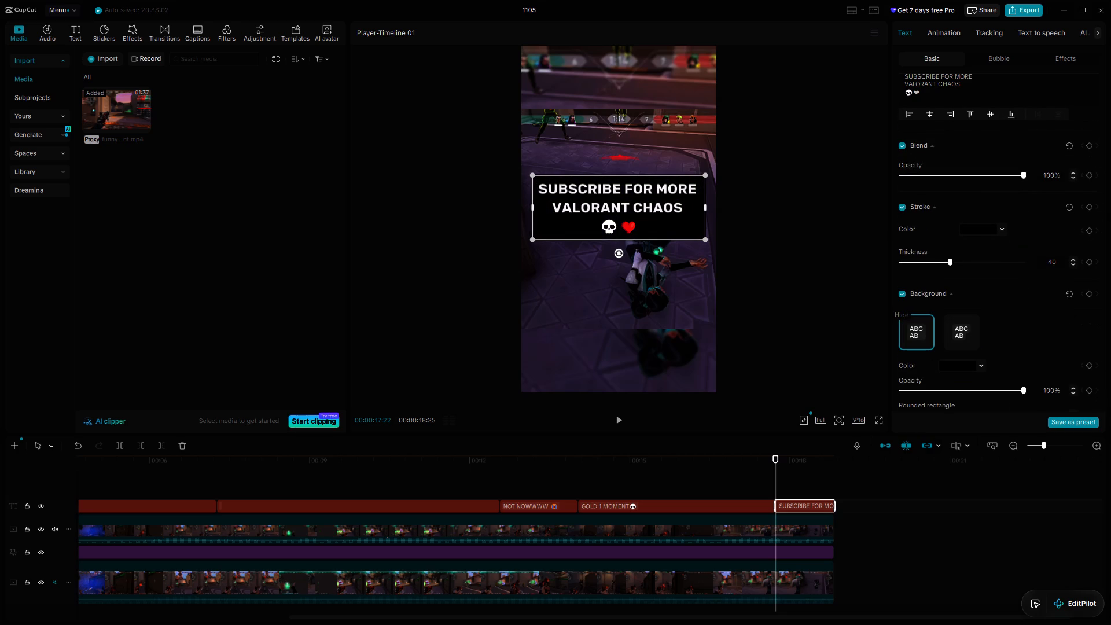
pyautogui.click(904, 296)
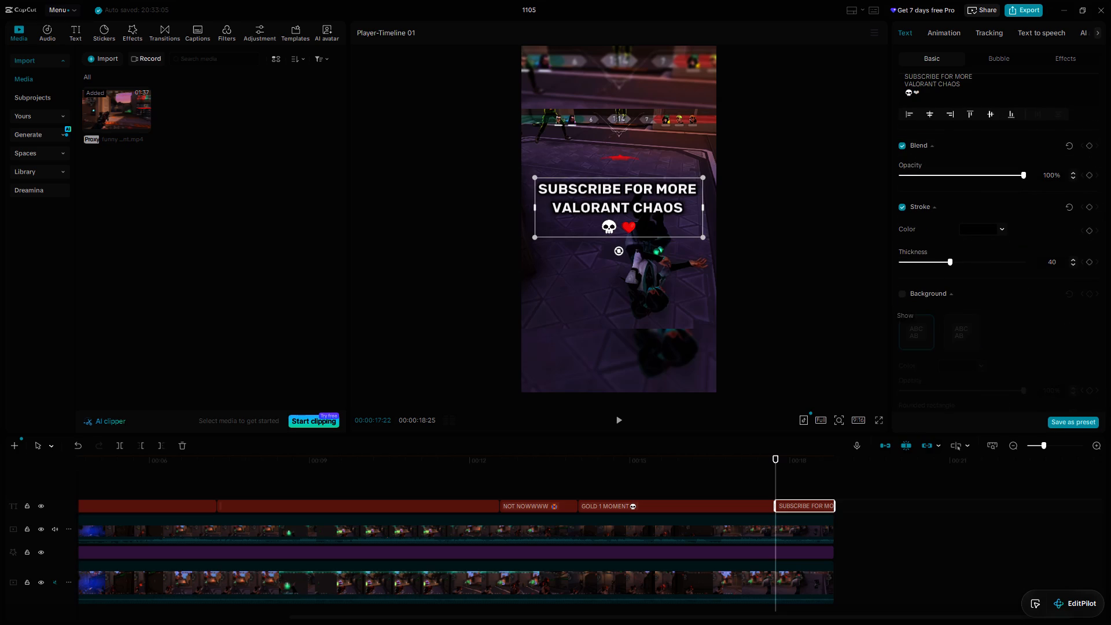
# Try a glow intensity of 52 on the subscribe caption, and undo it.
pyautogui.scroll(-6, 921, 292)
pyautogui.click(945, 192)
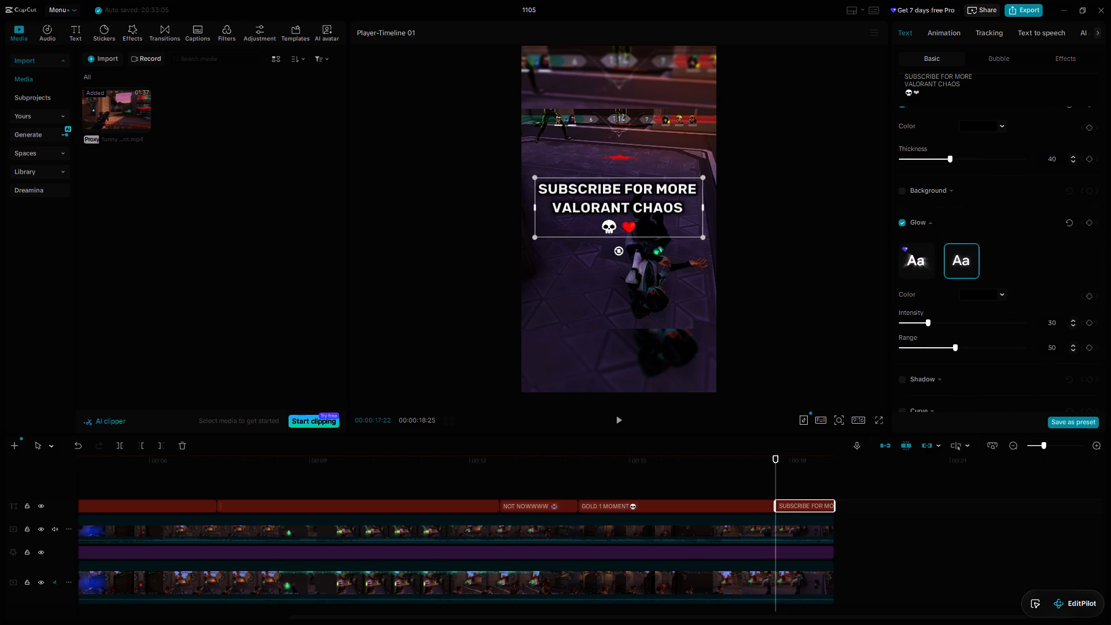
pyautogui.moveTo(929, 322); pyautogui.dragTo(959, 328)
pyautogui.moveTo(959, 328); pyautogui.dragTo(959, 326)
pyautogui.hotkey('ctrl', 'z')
# Set the subscribe caption's glow range to 100.
pyautogui.moveTo(957, 347); pyautogui.dragTo(1054, 354)
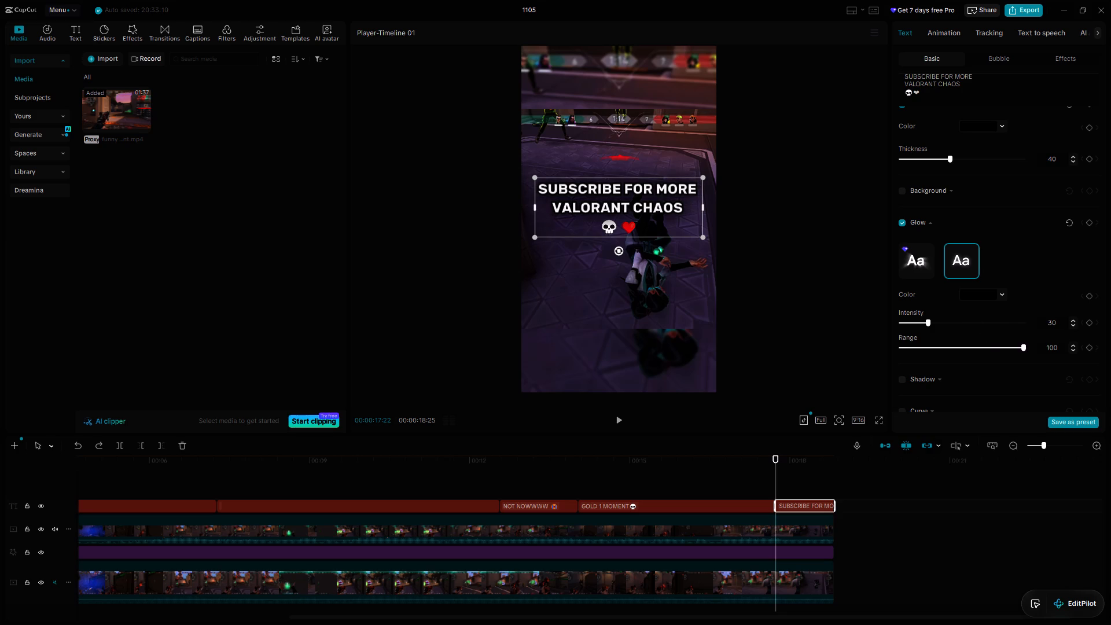
pyautogui.moveTo(1054, 354); pyautogui.dragTo(1054, 355)
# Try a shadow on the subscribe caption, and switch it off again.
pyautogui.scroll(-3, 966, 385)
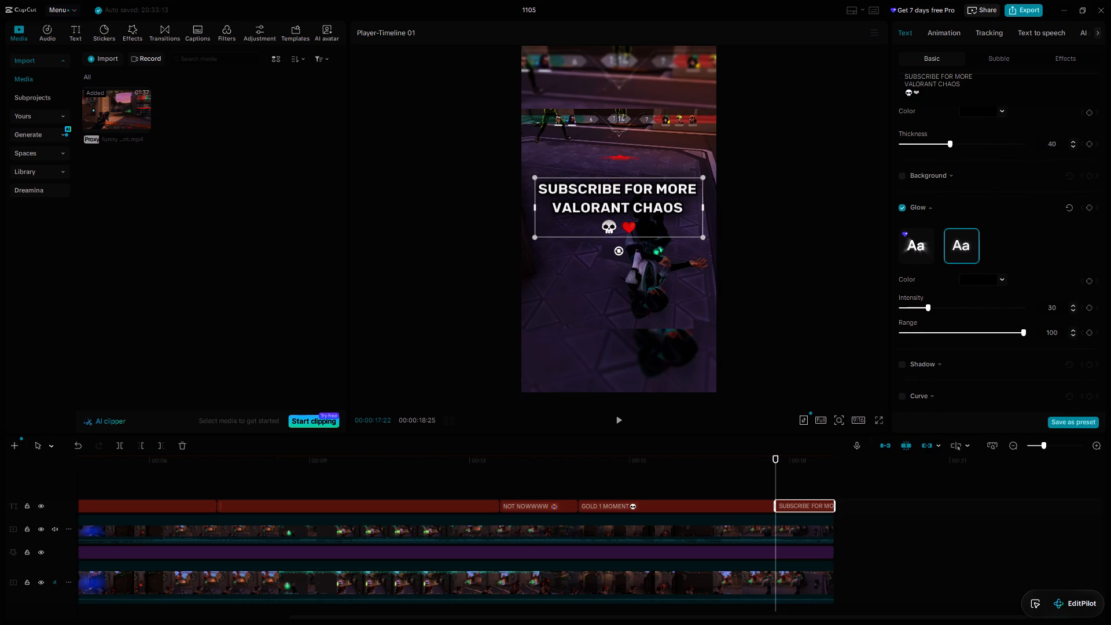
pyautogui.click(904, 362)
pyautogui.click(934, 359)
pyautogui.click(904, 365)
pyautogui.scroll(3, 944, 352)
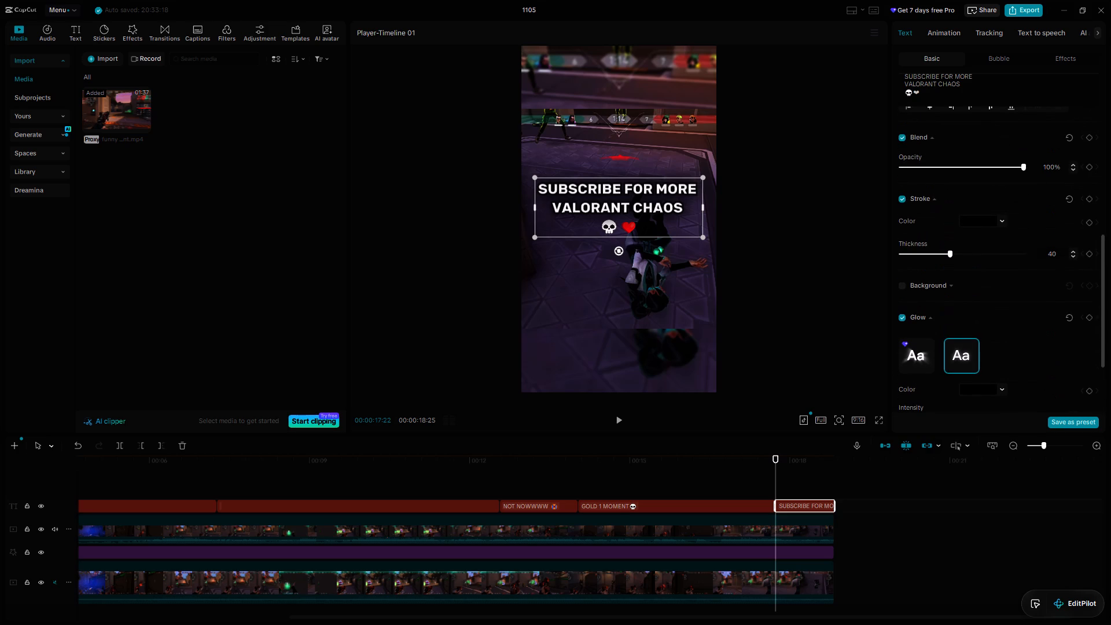
# Look through the subscribe caption's glow, shadow, curve, transform and preset style settings.
pyautogui.click(924, 315)
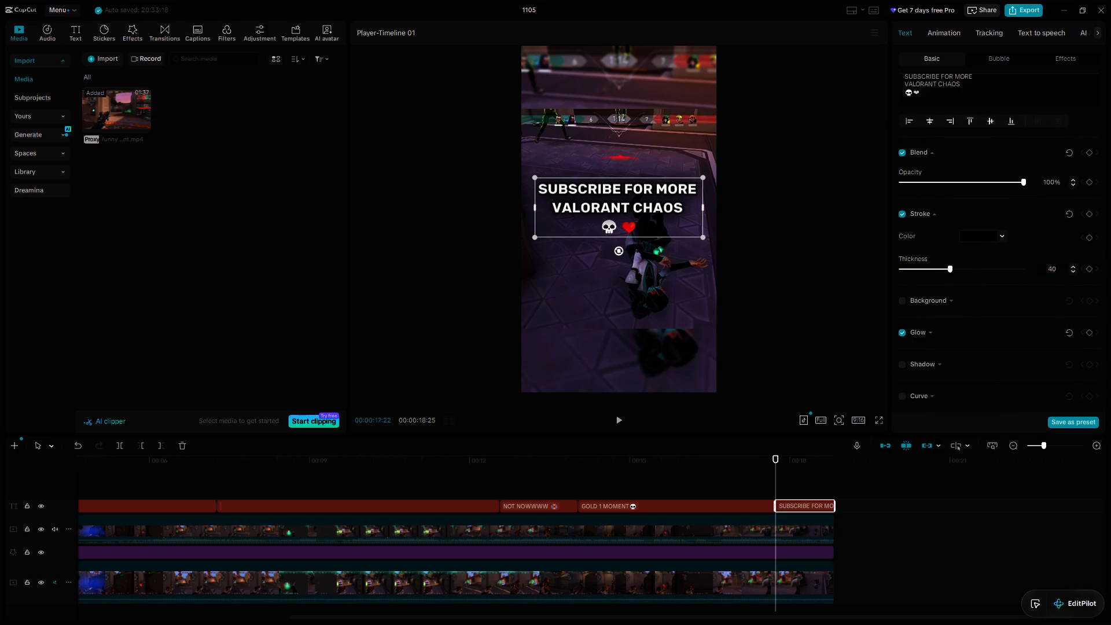
pyautogui.click(924, 367)
pyautogui.click(924, 367)
pyautogui.scroll(-6, 929, 352)
pyautogui.click(925, 394)
pyautogui.scroll(-4, 932, 376)
pyautogui.click(918, 318)
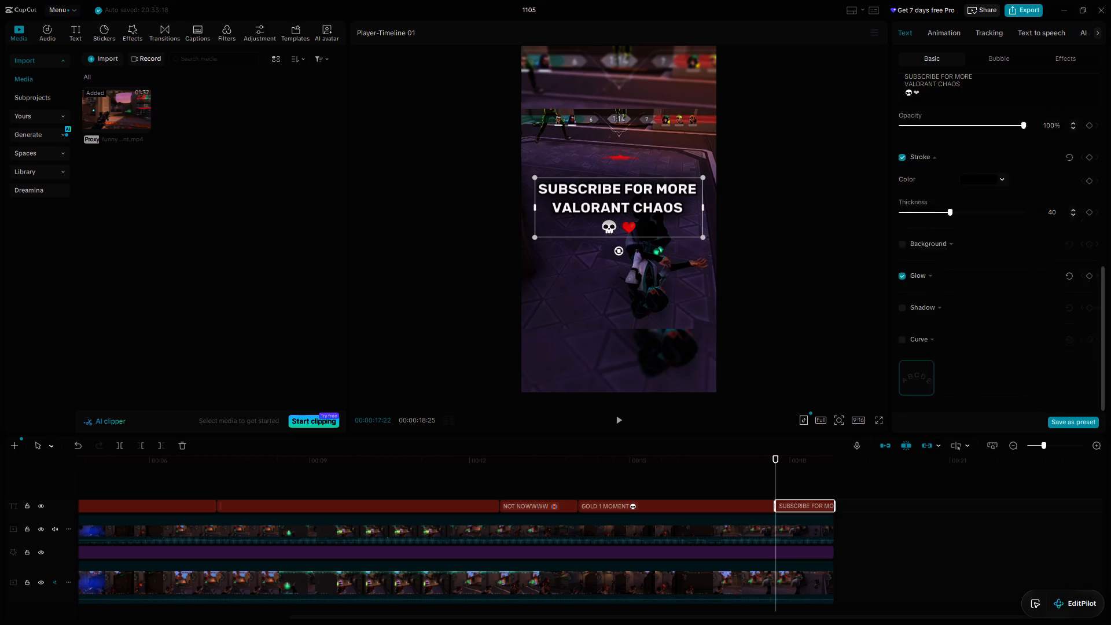
pyautogui.scroll(7, 929, 309)
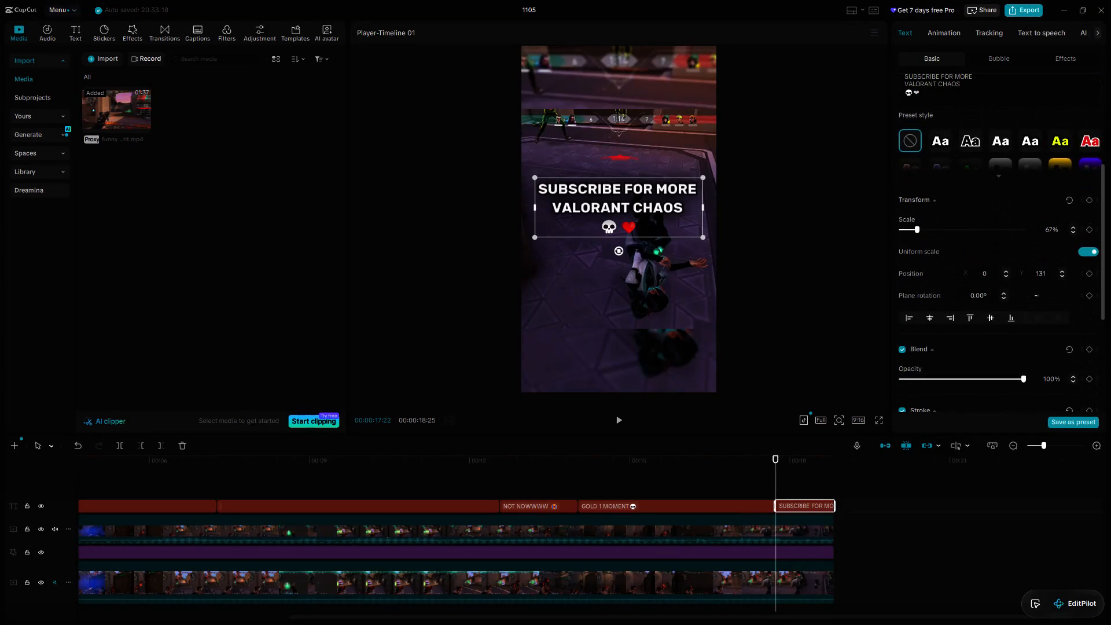
pyautogui.scroll(2, 947, 226)
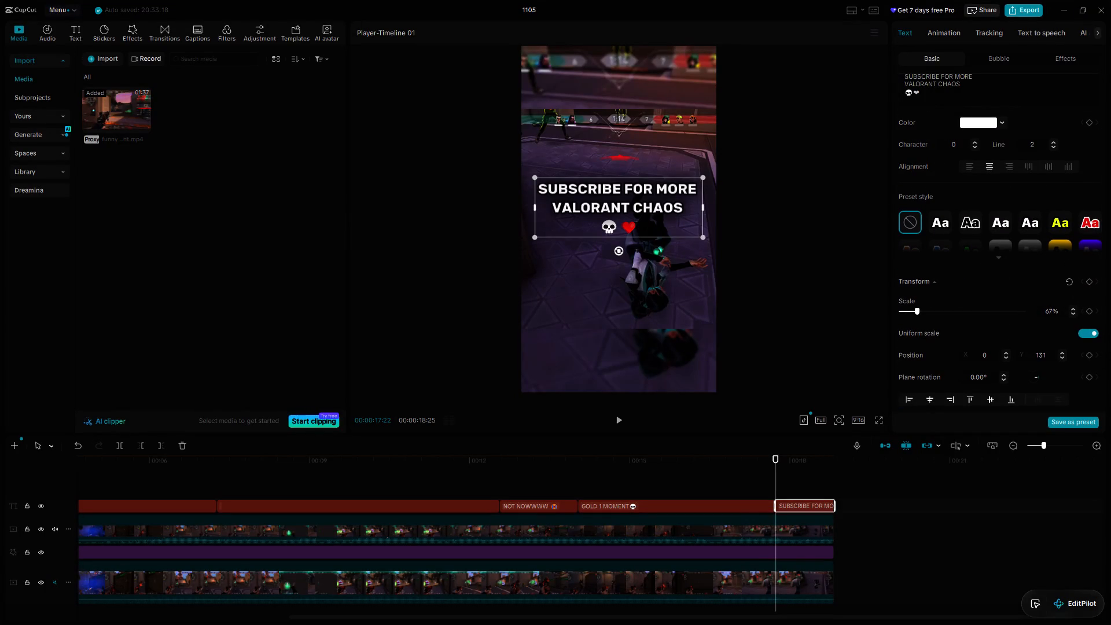
pyautogui.click(616, 225)
pyautogui.scroll(3, 924, 89)
# Play back the ending from the GOLD 1 MOMENT caption into the subscribe caption.
pyautogui.click(814, 157)
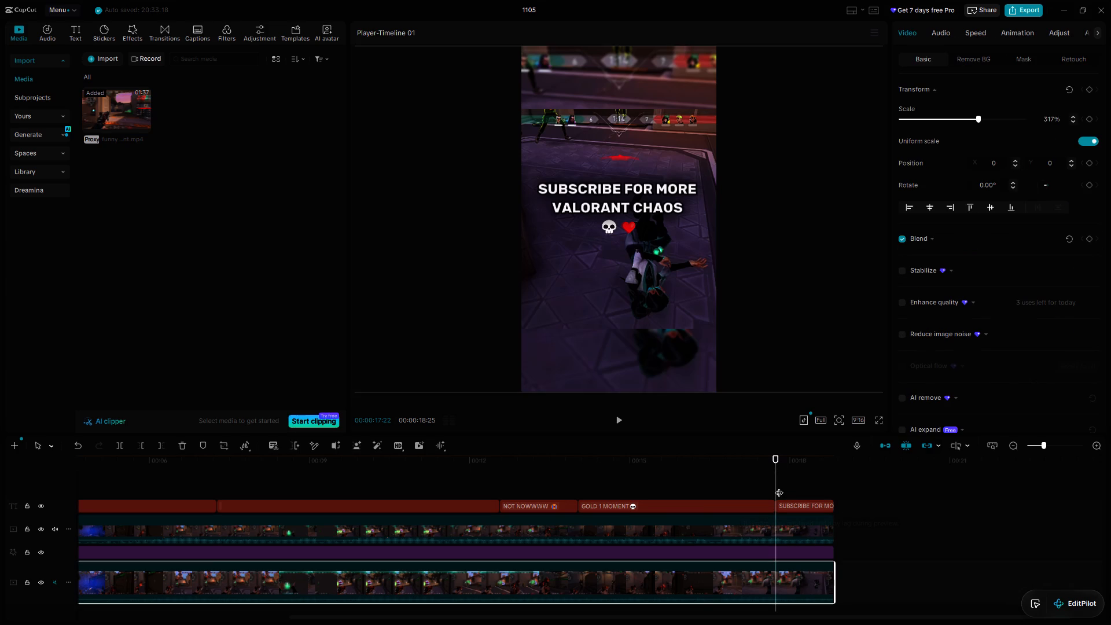
pyautogui.moveTo(776, 485); pyautogui.dragTo(616, 490)
pyautogui.press('space')
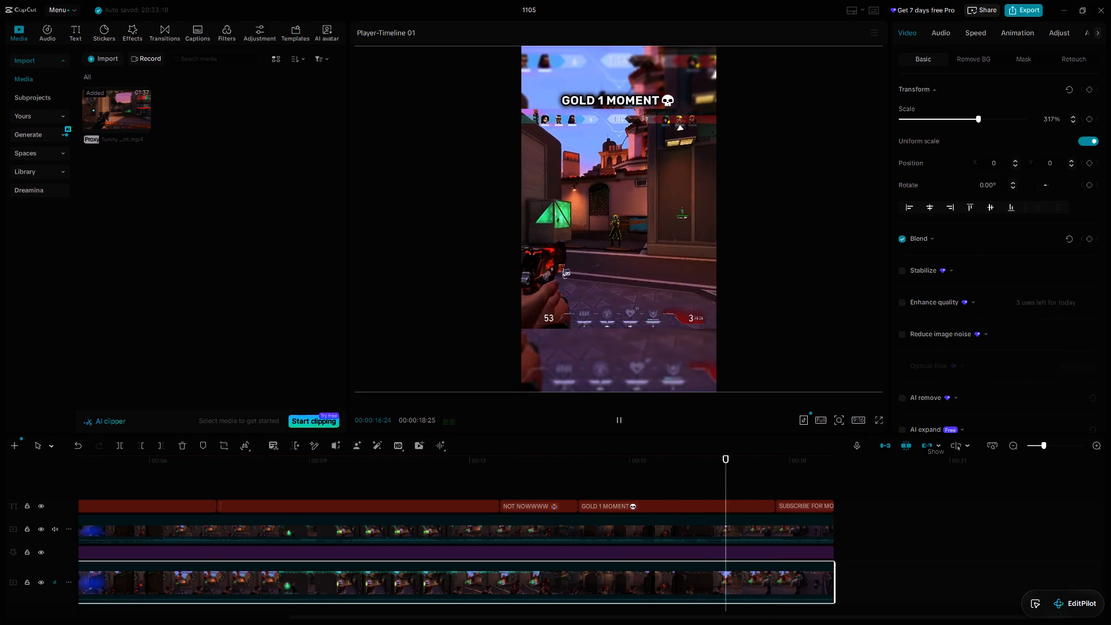
pyautogui.press('space')
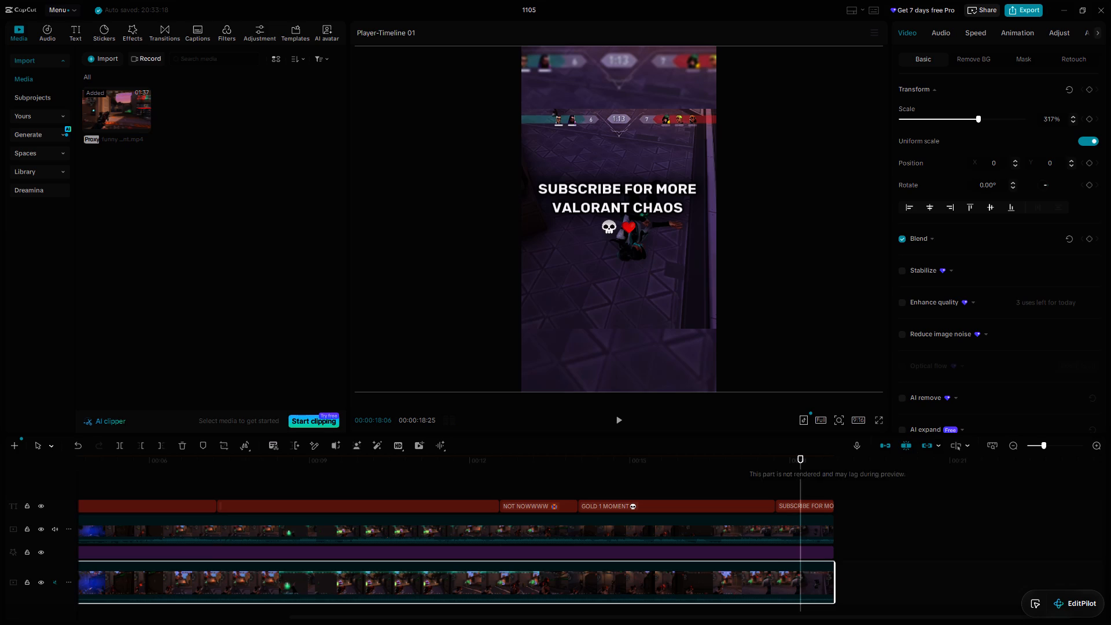
pyautogui.moveTo(801, 480); pyautogui.dragTo(789, 483)
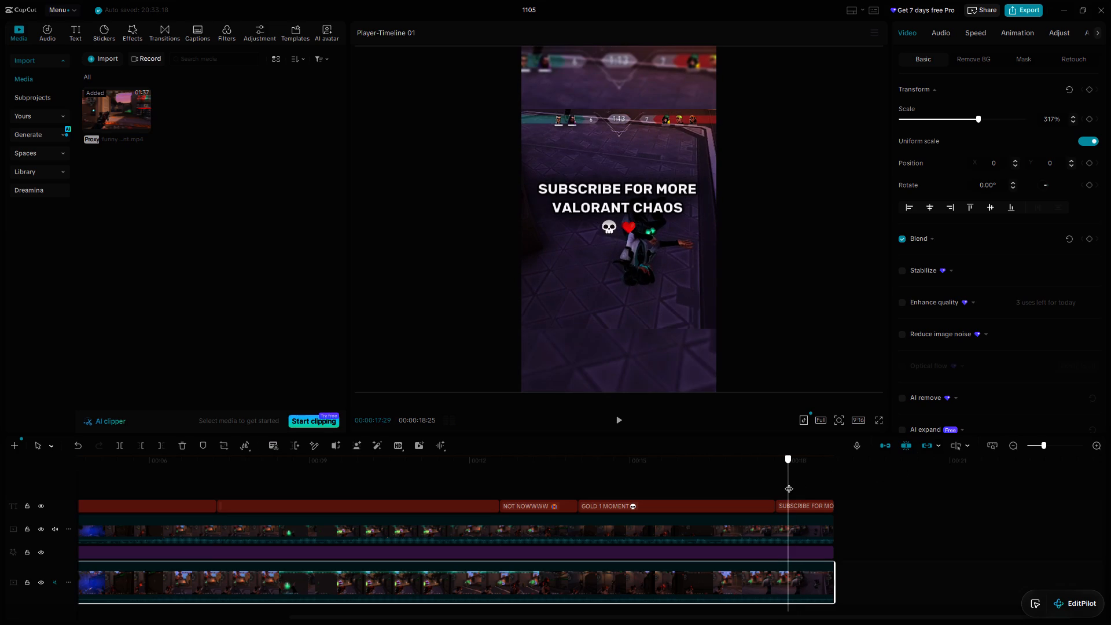
pyautogui.moveTo(789, 483); pyautogui.dragTo(778, 481)
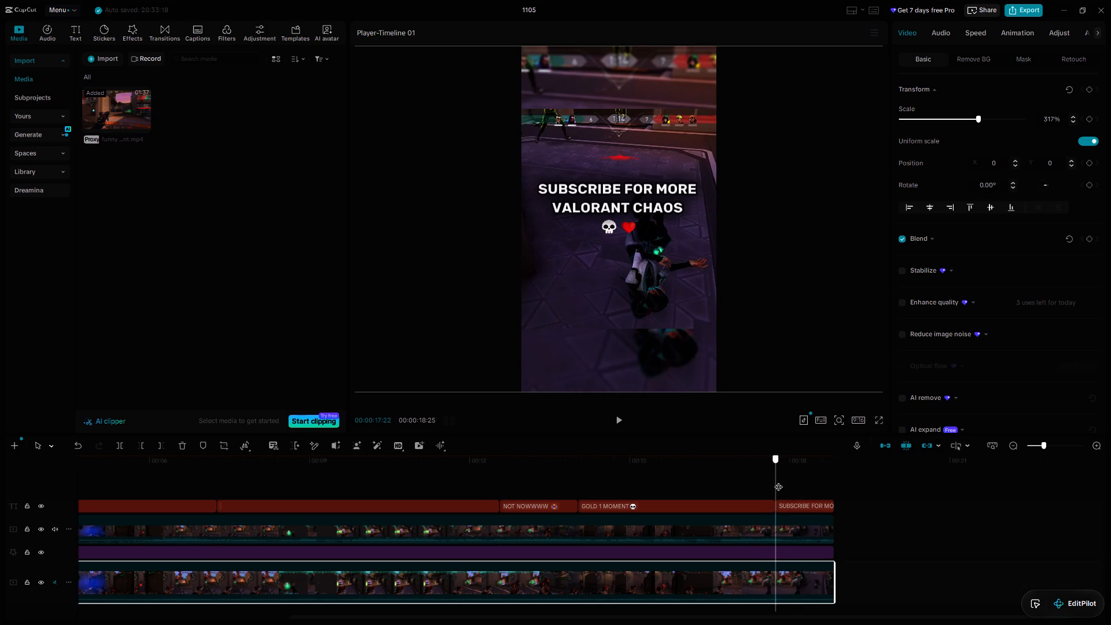
pyautogui.moveTo(778, 481); pyautogui.dragTo(781, 481)
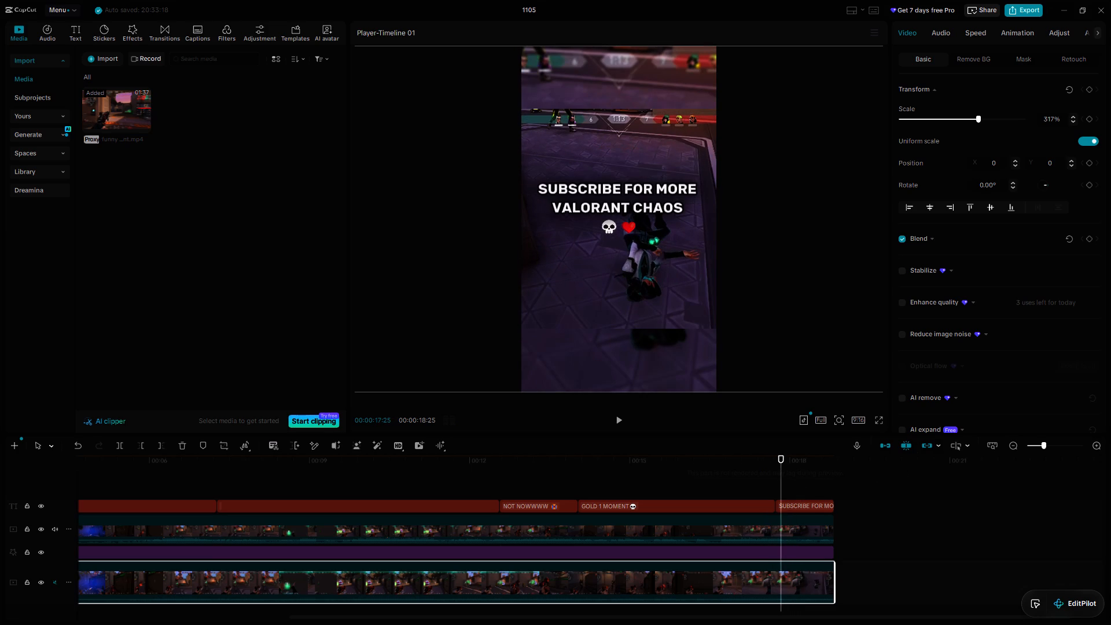
pyautogui.press('Print')
pyautogui.moveTo(514, 42); pyautogui.dragTo(723, 394)
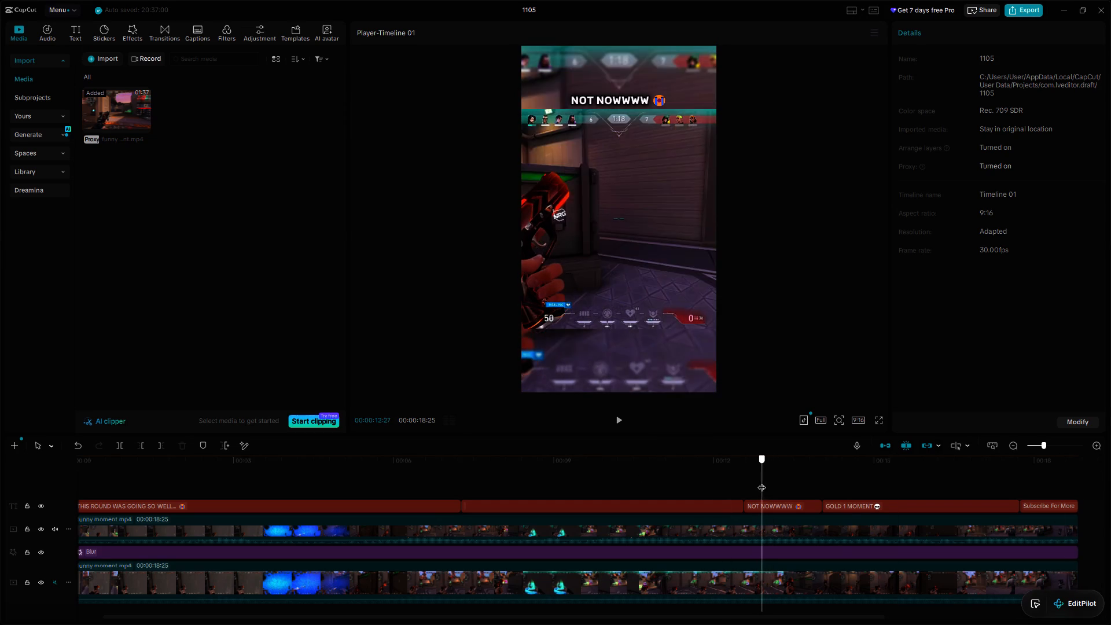
pyautogui.moveTo(761, 481); pyautogui.dragTo(692, 484)
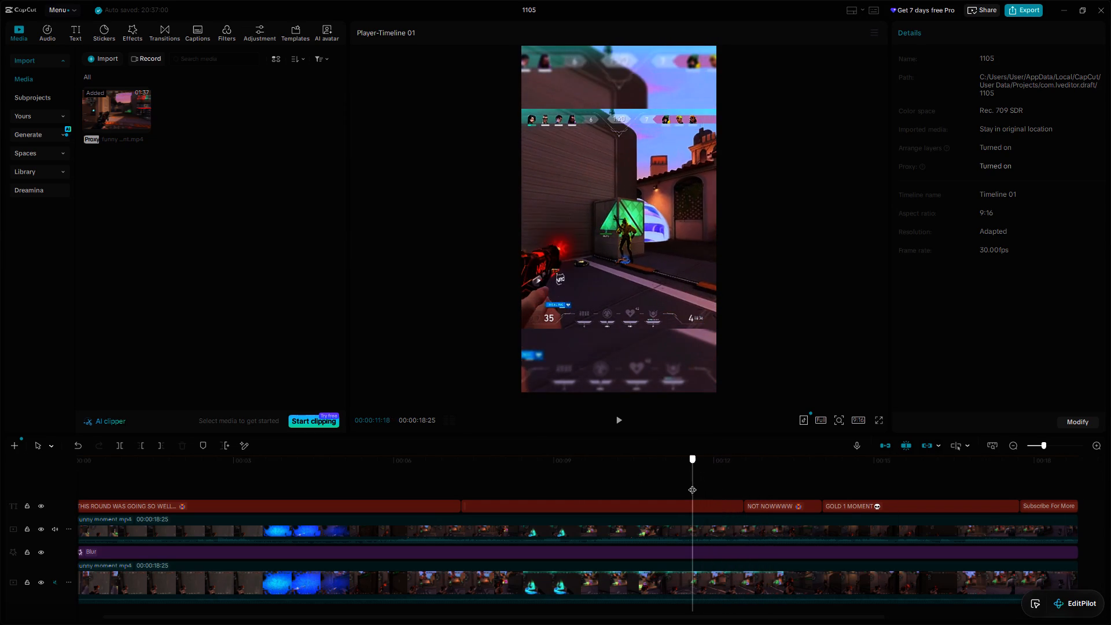
pyautogui.moveTo(692, 484); pyautogui.dragTo(744, 484)
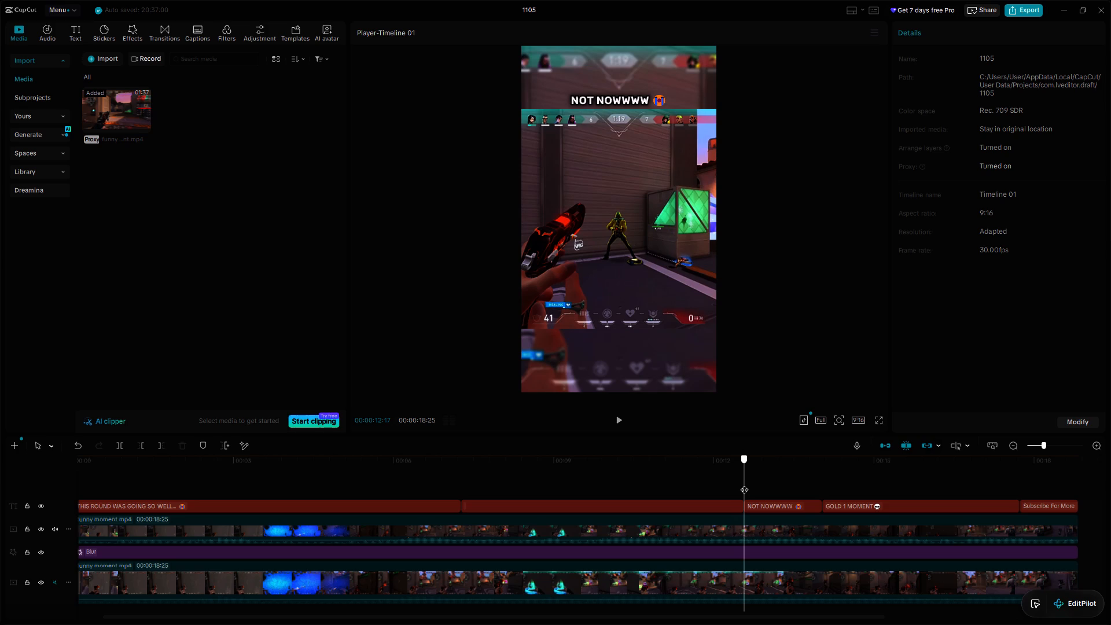
pyautogui.moveTo(744, 484); pyautogui.dragTo(819, 480)
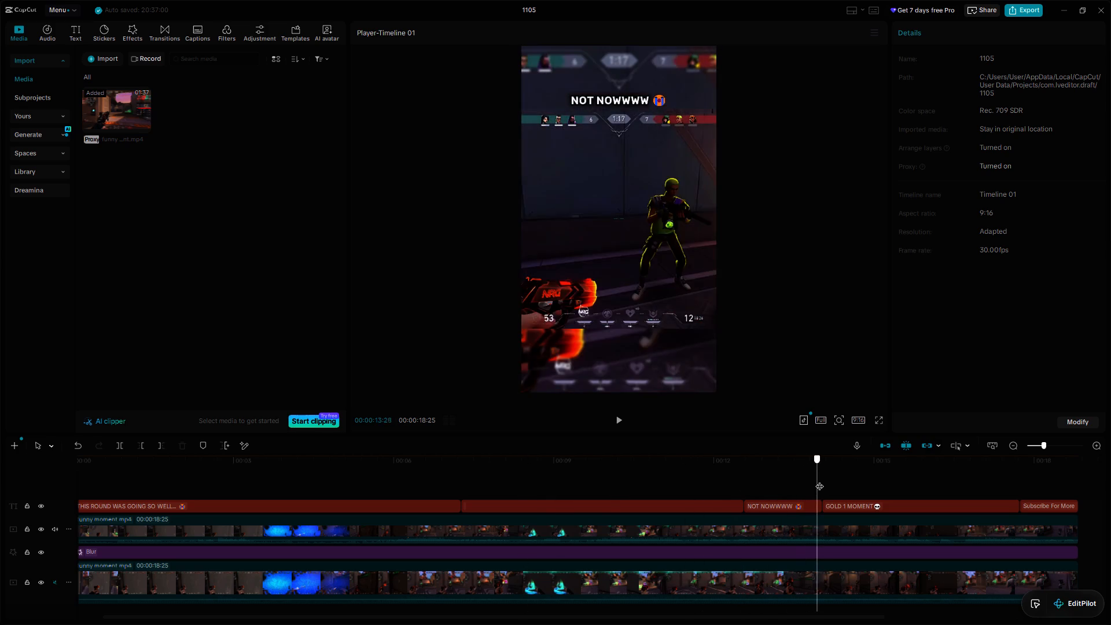
pyautogui.moveTo(819, 480); pyautogui.dragTo(951, 494)
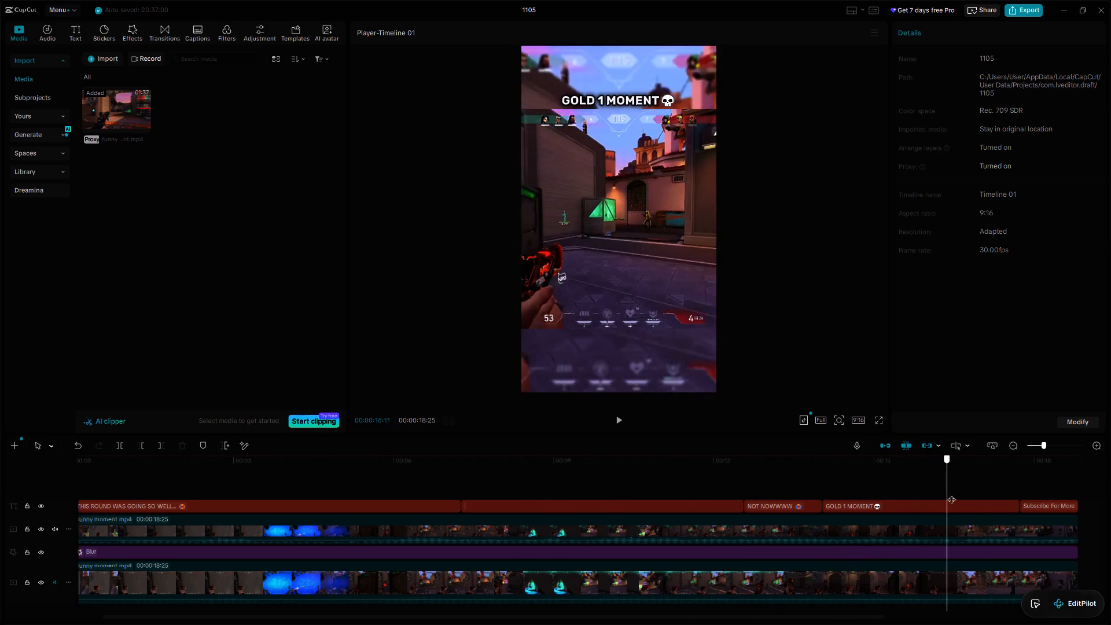
pyautogui.moveTo(951, 494); pyautogui.dragTo(1110, 499)
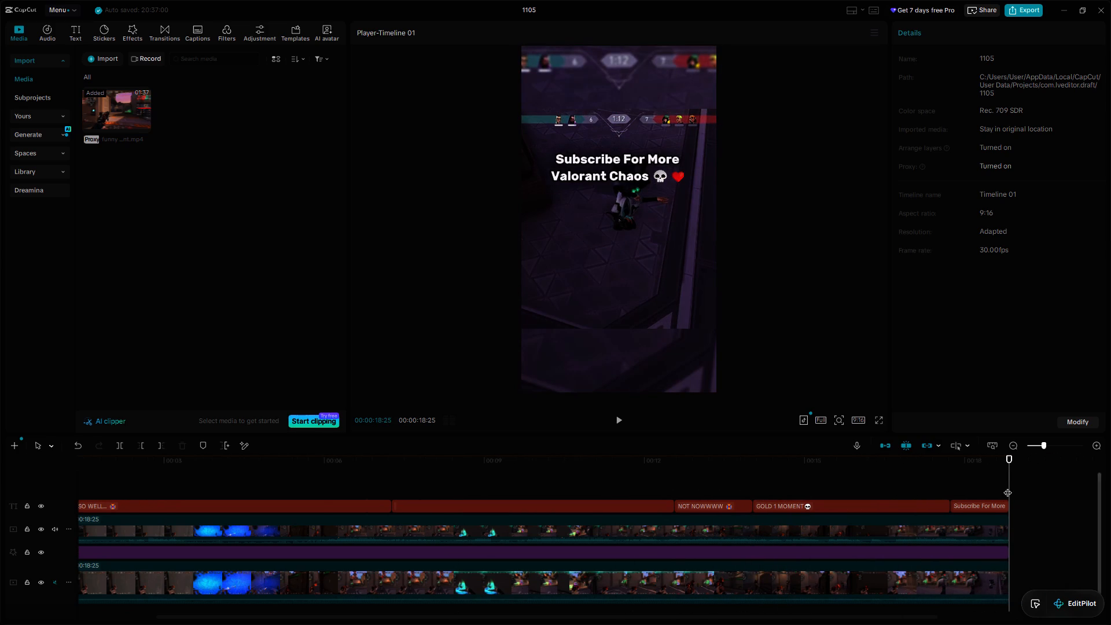
pyautogui.moveTo(1011, 487); pyautogui.dragTo(876, 487)
pyautogui.press('space')
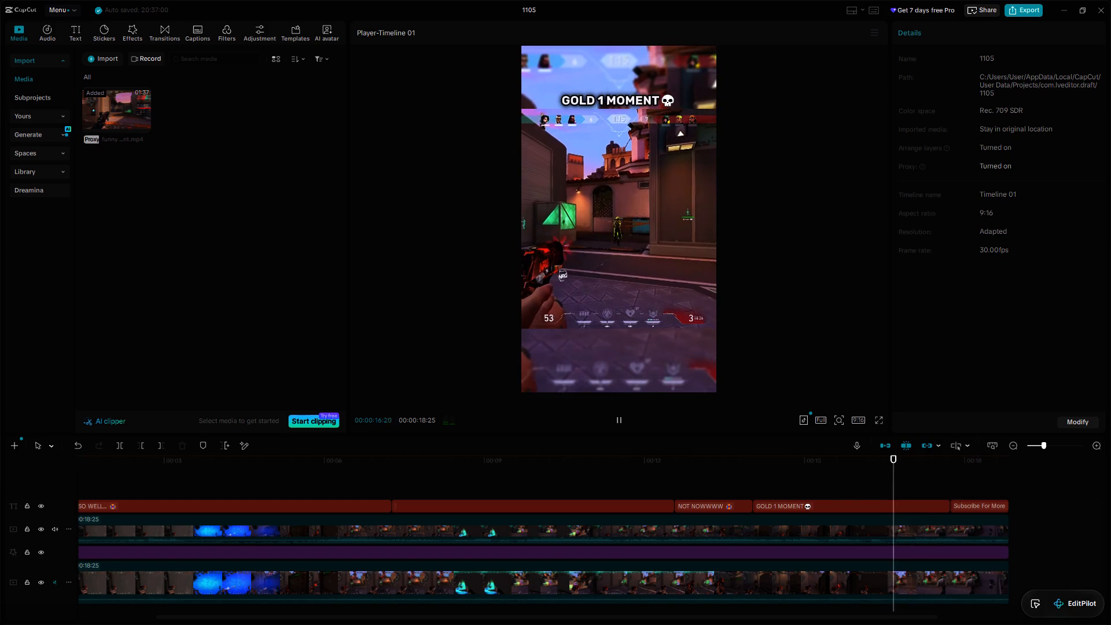
pyautogui.press('space')
# Play the Short from the beginning to the end in full screen.
pyautogui.moveTo(915, 479); pyautogui.dragTo(0, 542)
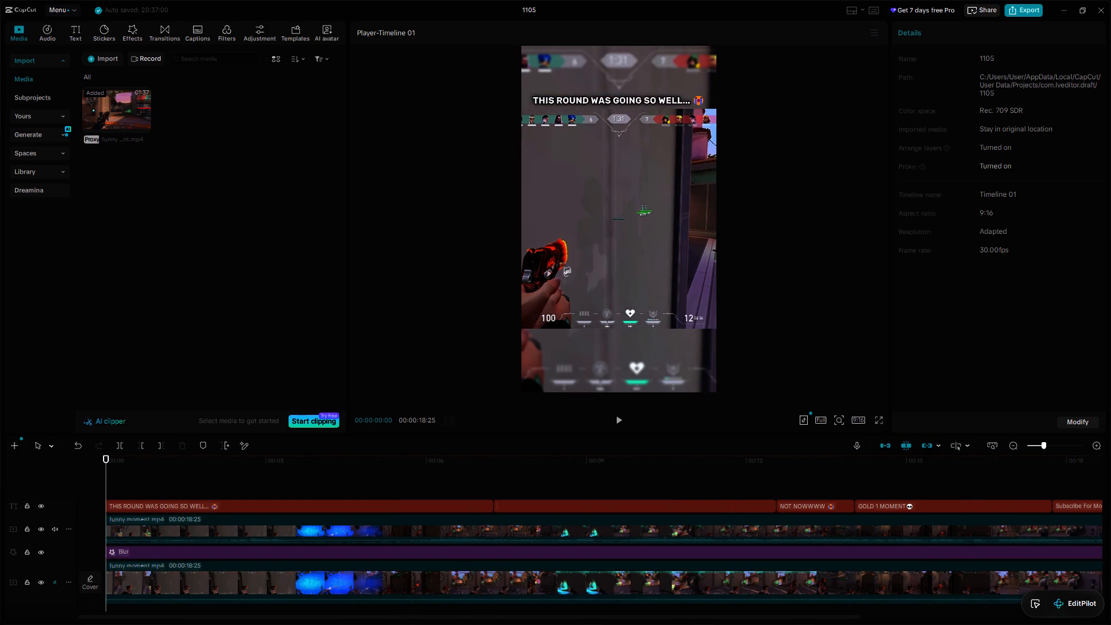
pyautogui.click(877, 420)
pyautogui.press('space')
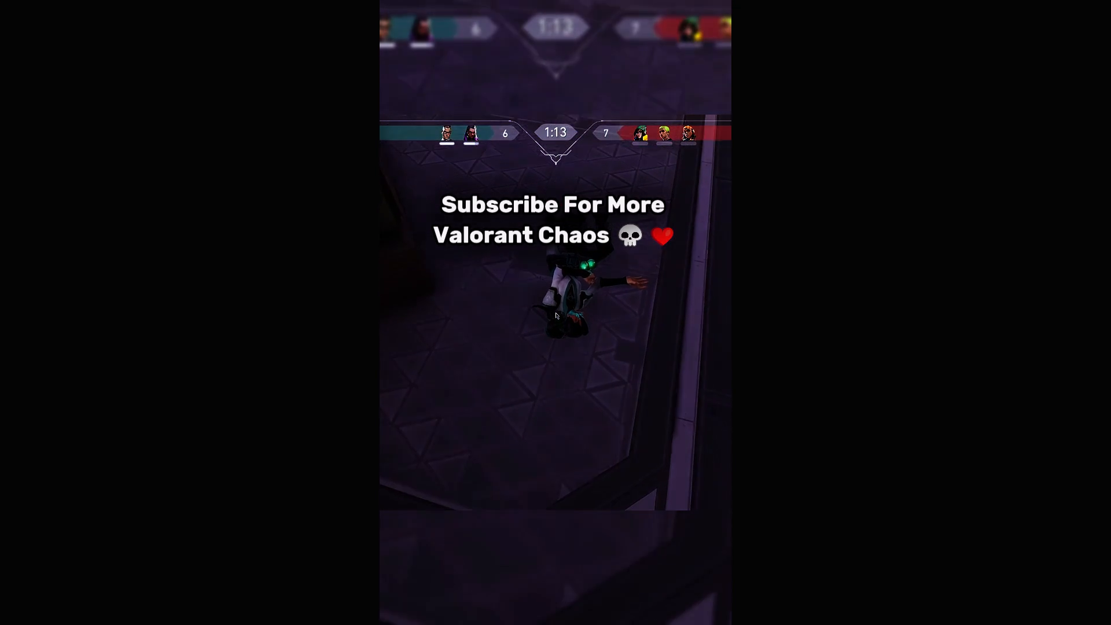
pyautogui.press('Escape')
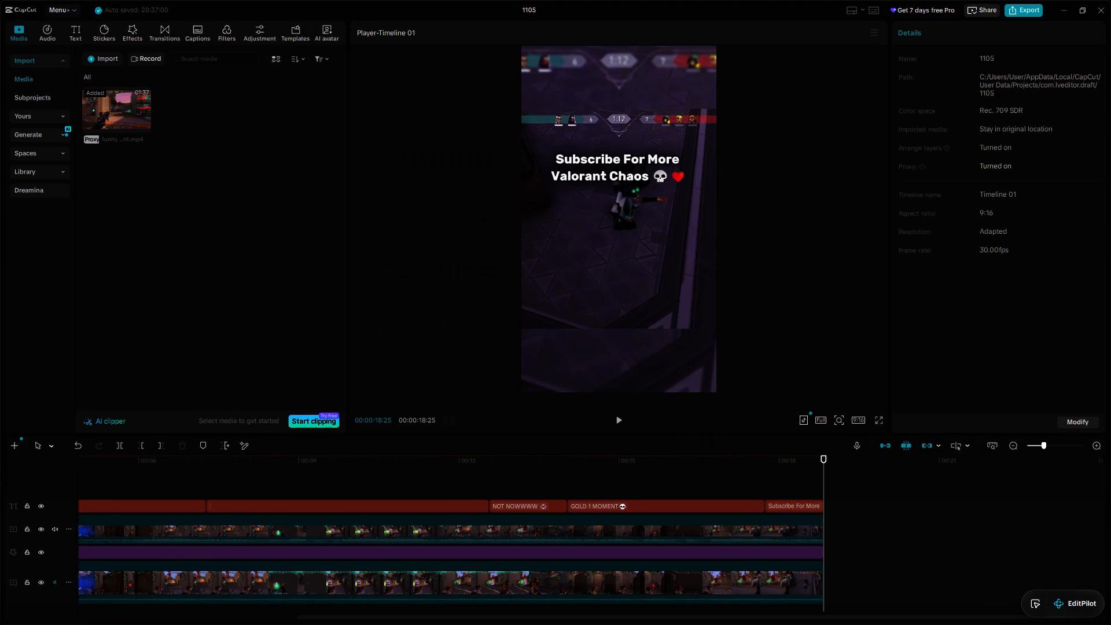
# Scrub the Short back to about 00:00:01:08, at the THIS ROUND WAS GOING SO WELL... caption.
pyautogui.scroll(4, 830, 203)
pyautogui.moveTo(825, 486); pyautogui.dragTo(50, 494)
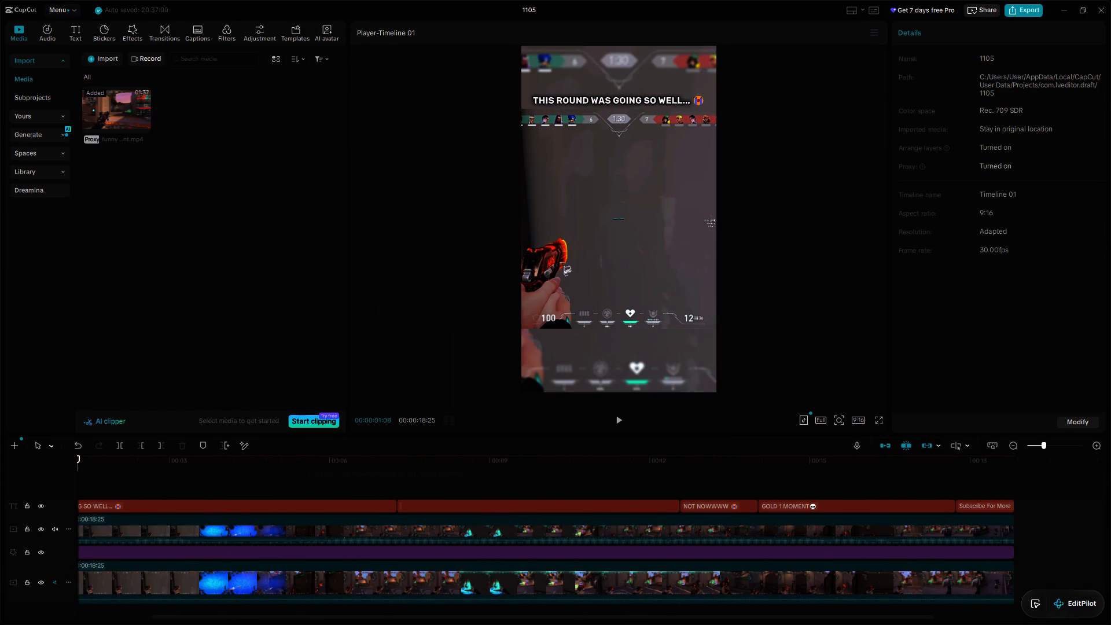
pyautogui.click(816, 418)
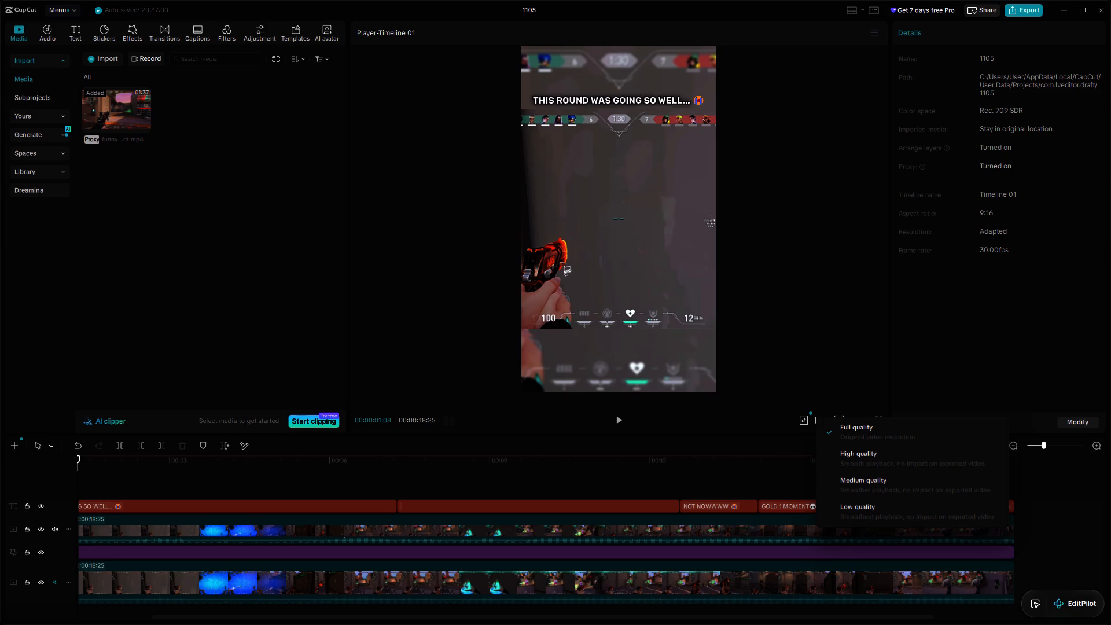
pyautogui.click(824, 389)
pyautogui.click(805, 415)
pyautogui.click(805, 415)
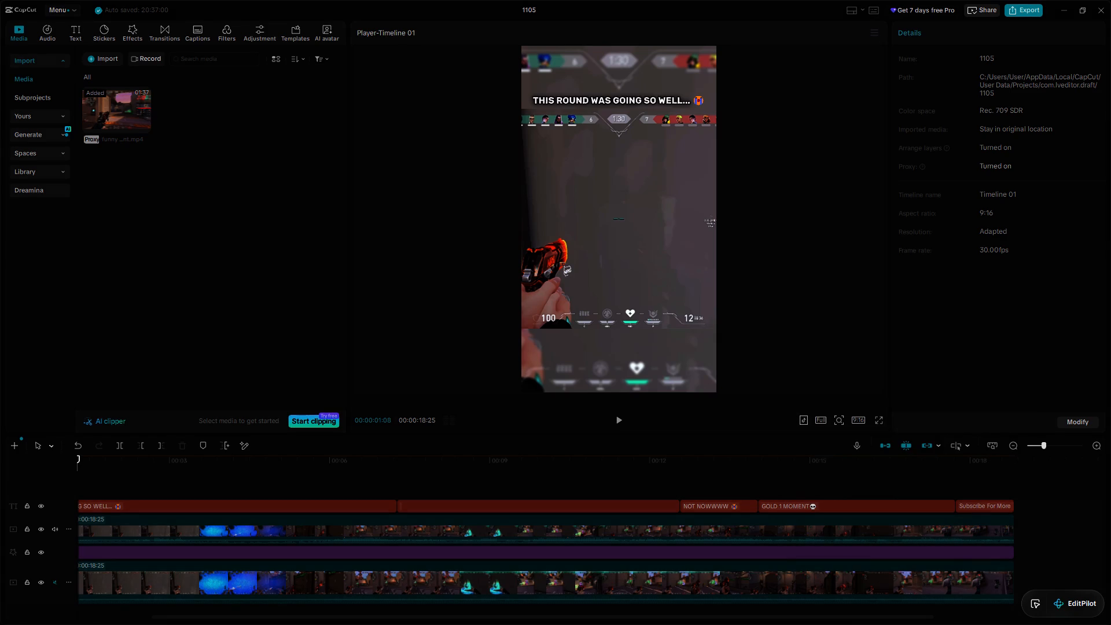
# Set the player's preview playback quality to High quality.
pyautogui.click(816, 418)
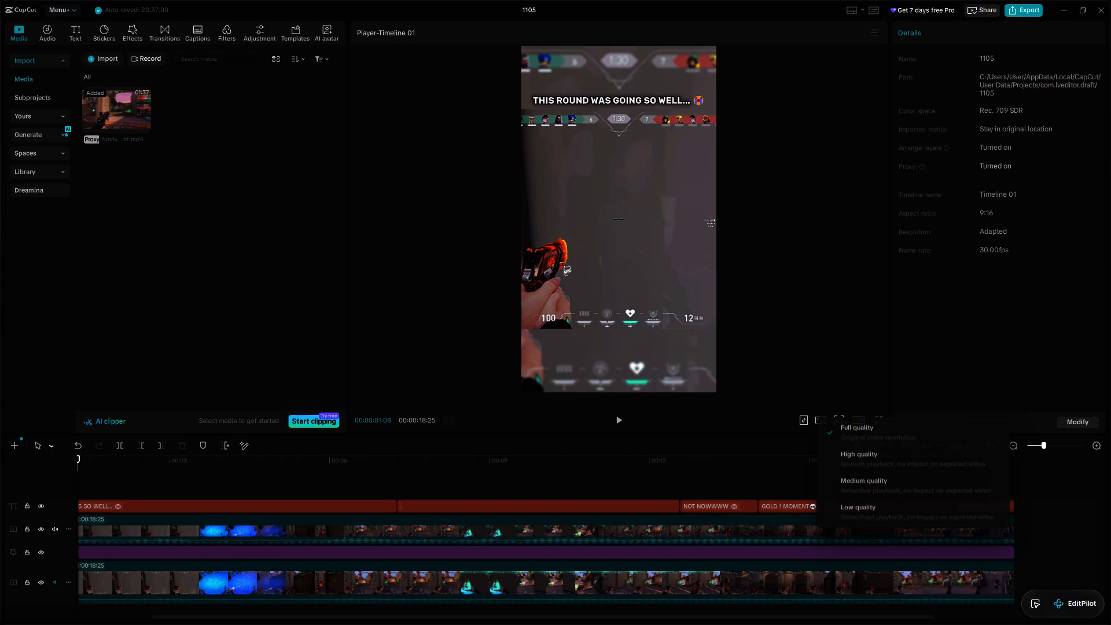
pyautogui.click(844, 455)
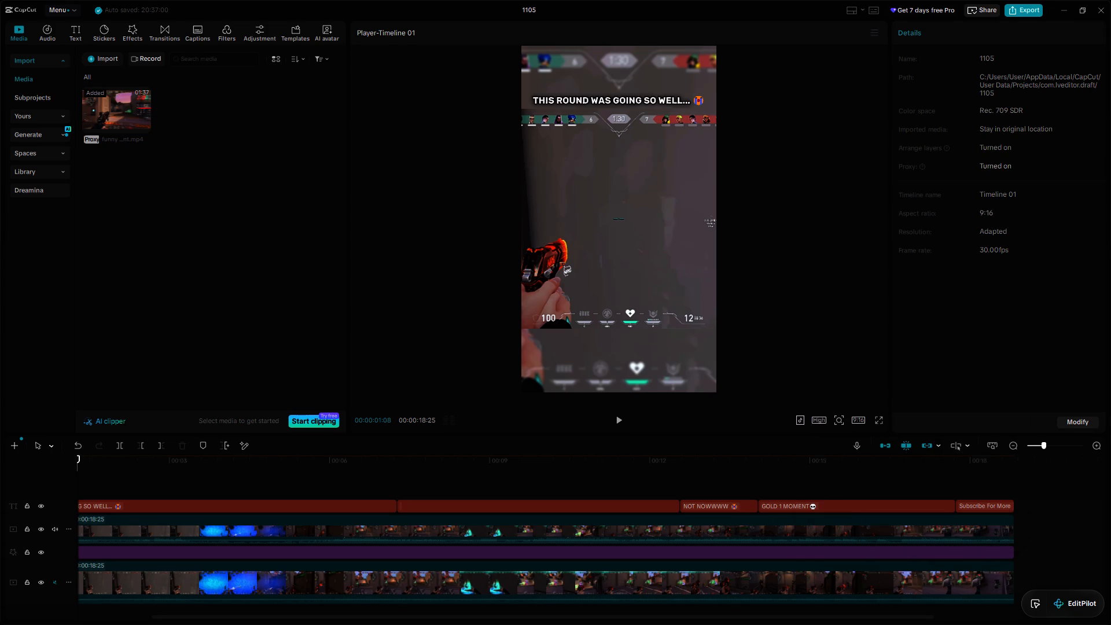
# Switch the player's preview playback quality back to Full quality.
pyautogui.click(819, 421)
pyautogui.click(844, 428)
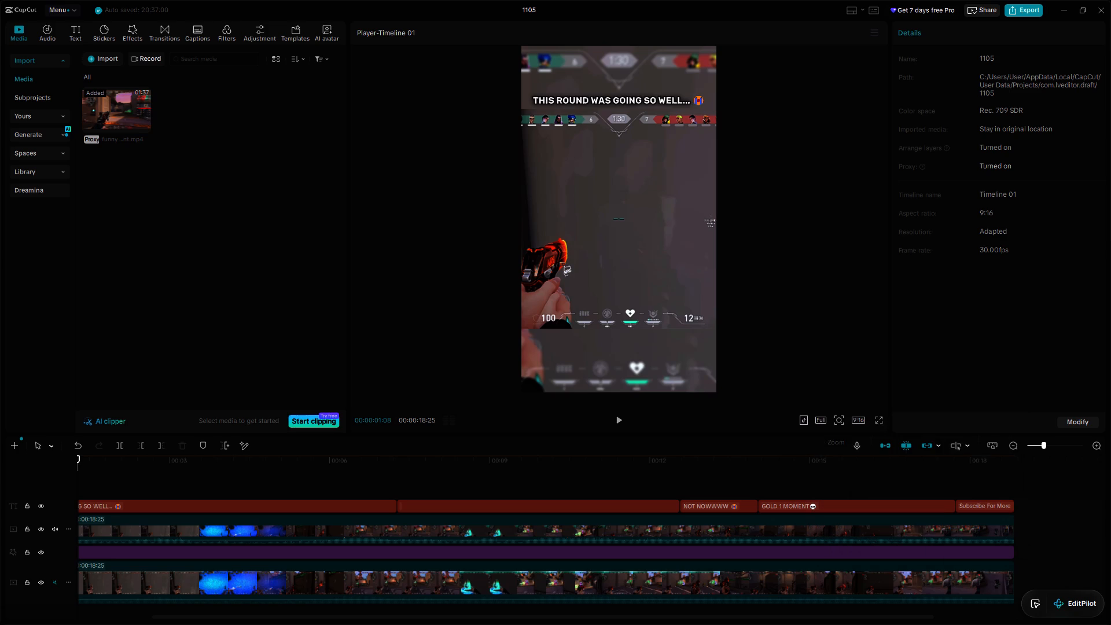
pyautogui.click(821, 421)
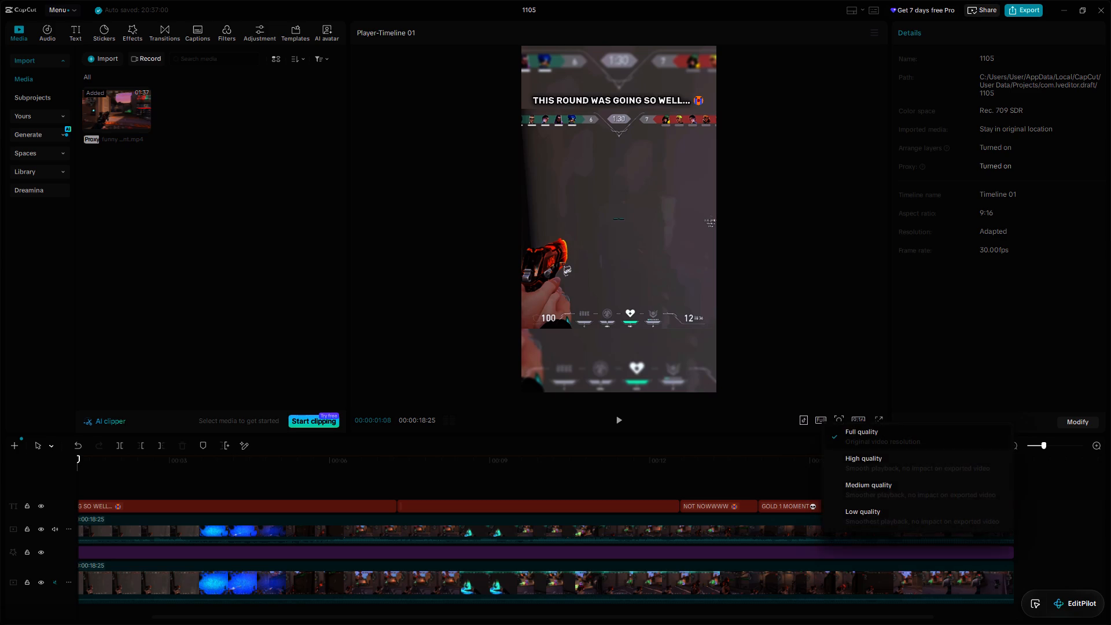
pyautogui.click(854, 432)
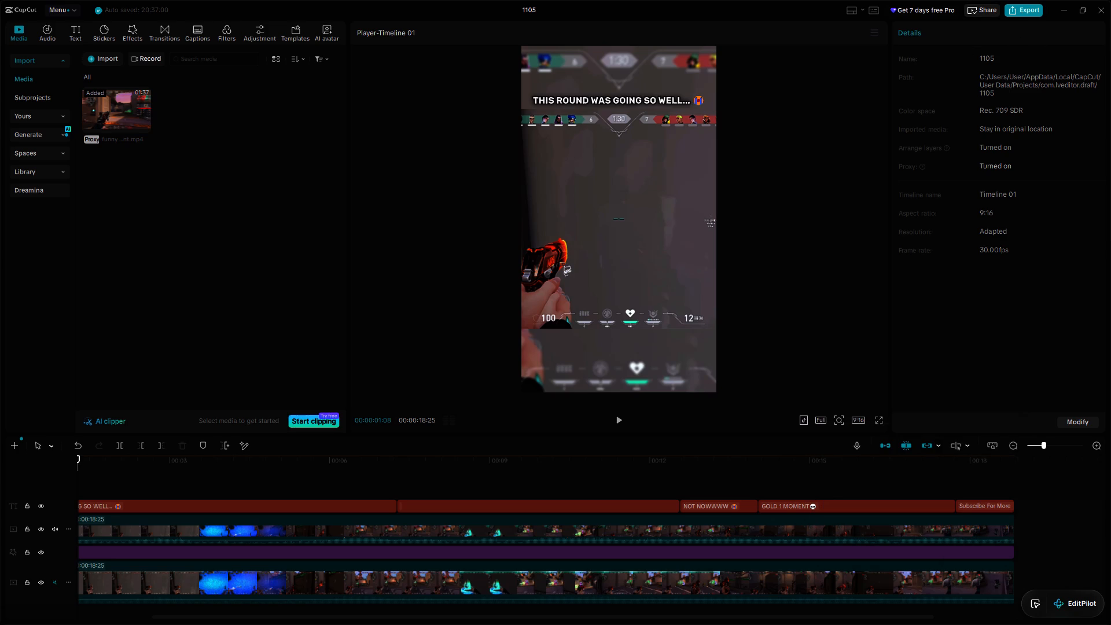
# Export the Short under the name g1 moment at a frame rate of 60fps and close the export dialog once saved.
pyautogui.click(1019, 14)
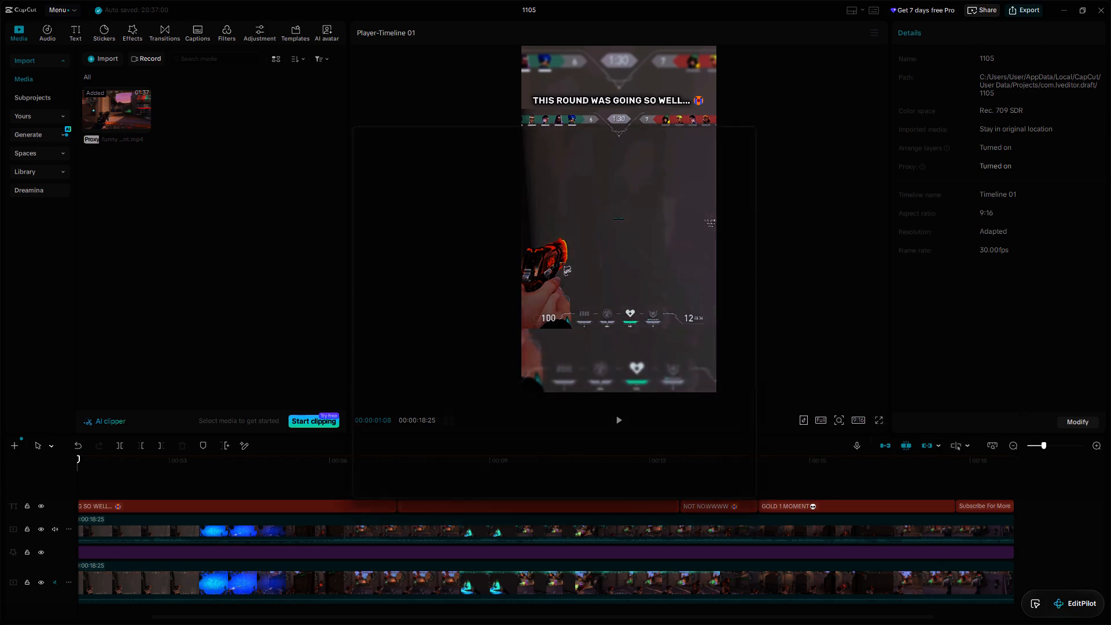
pyautogui.click(634, 341)
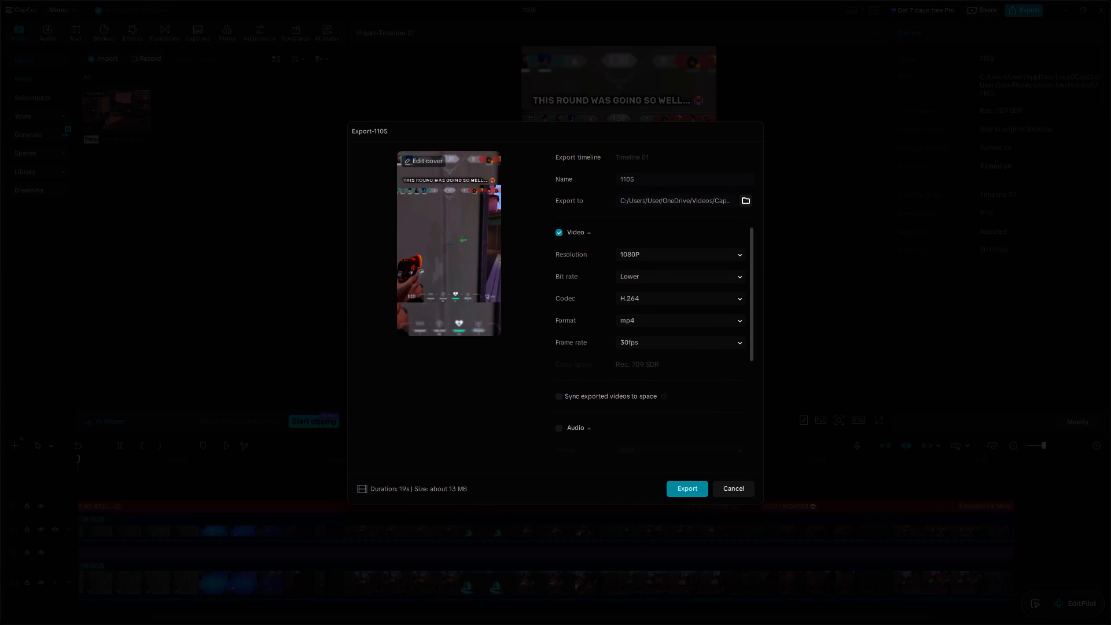
pyautogui.click(653, 470)
pyautogui.click(620, 277)
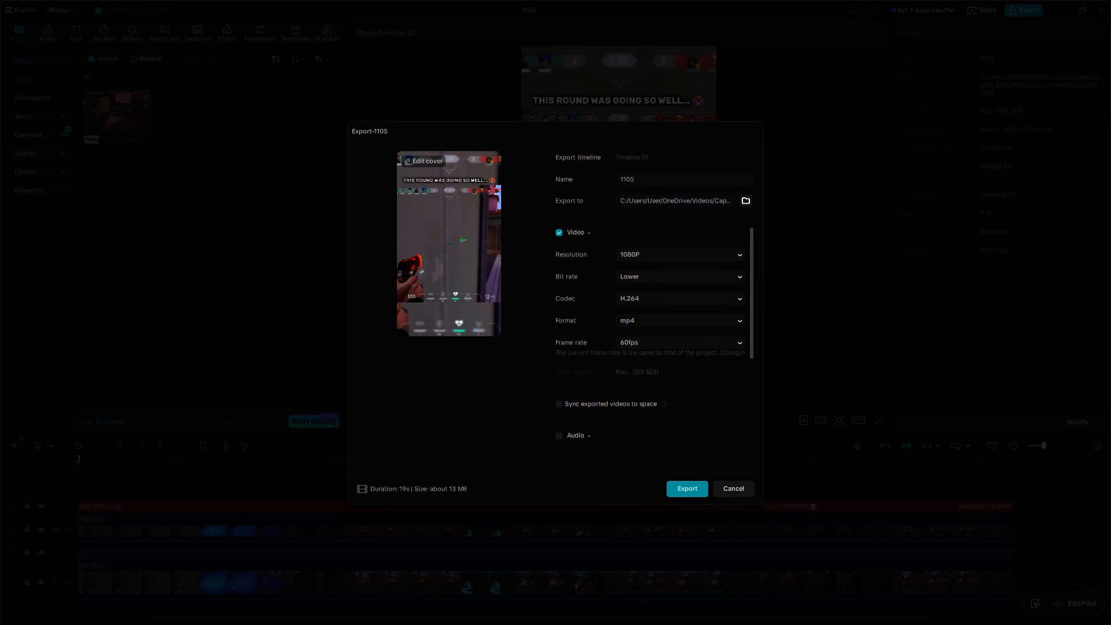
pyautogui.click(626, 276)
pyautogui.moveTo(649, 178); pyautogui.dragTo(601, 174)
pyautogui.write('g1 moment')
pyautogui.click(679, 485)
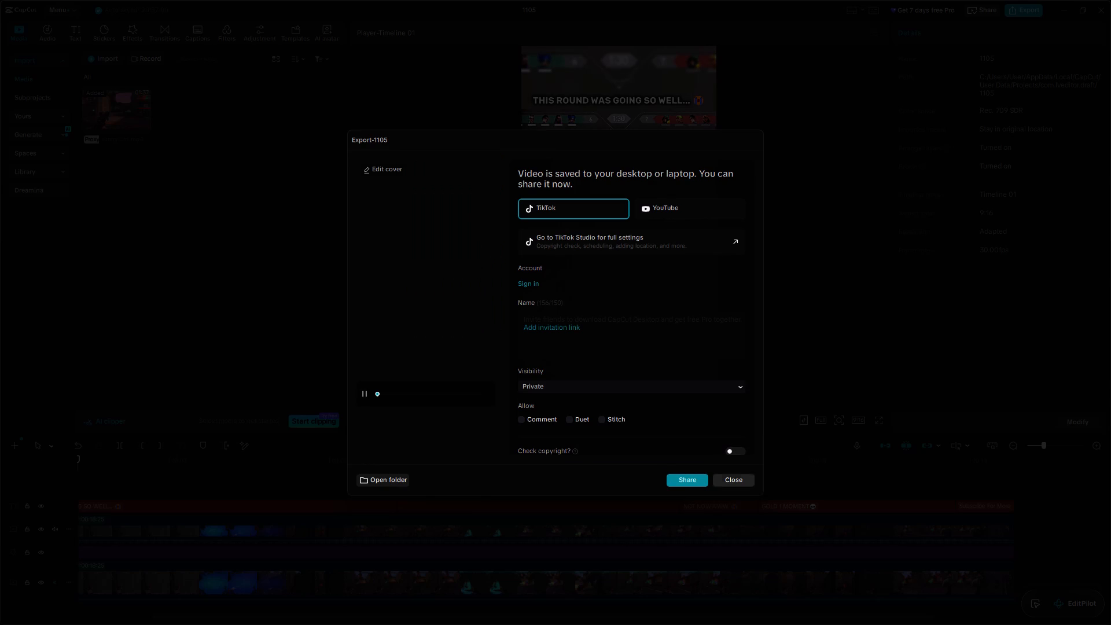
pyautogui.click(729, 483)
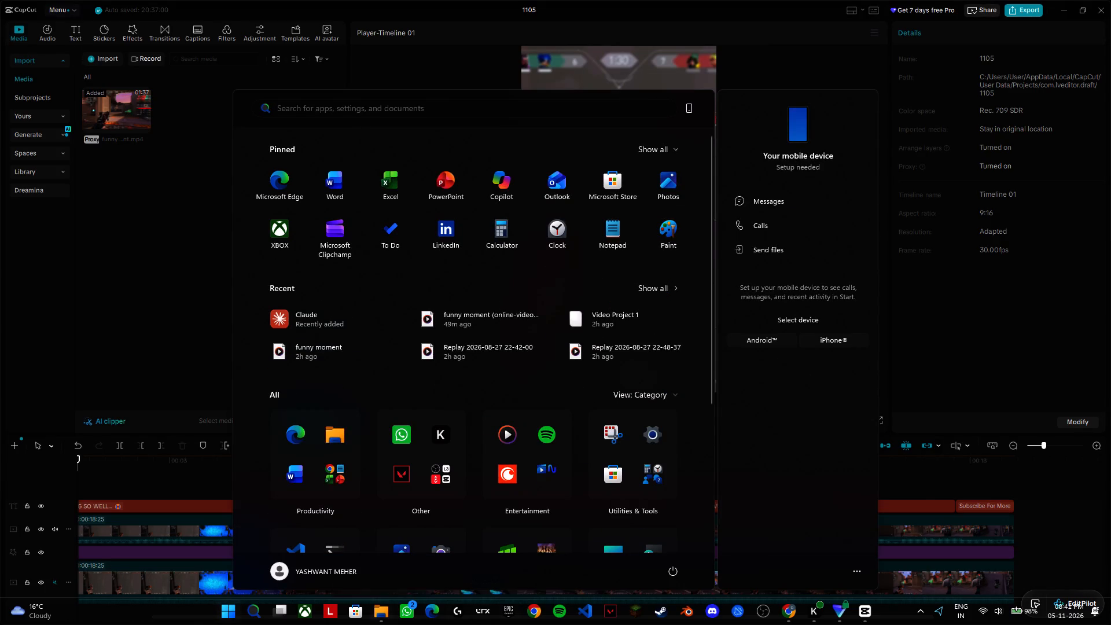
# Switch to File Explorer and delete the testing video from the CapCuts Edit folder.
pyautogui.click(385, 613)
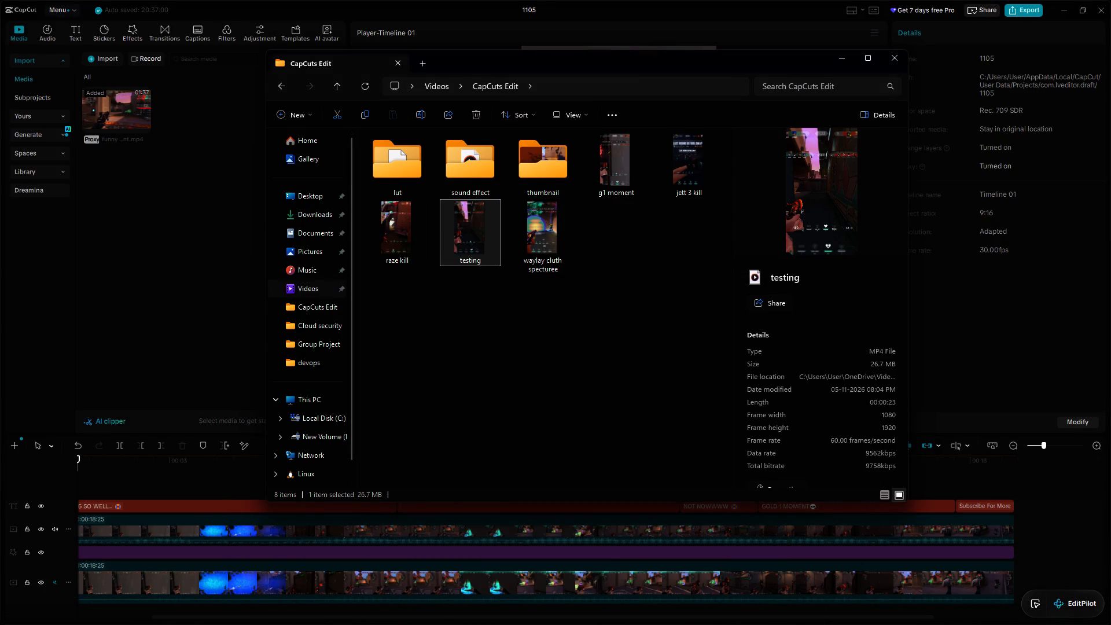
pyautogui.press('Delete')
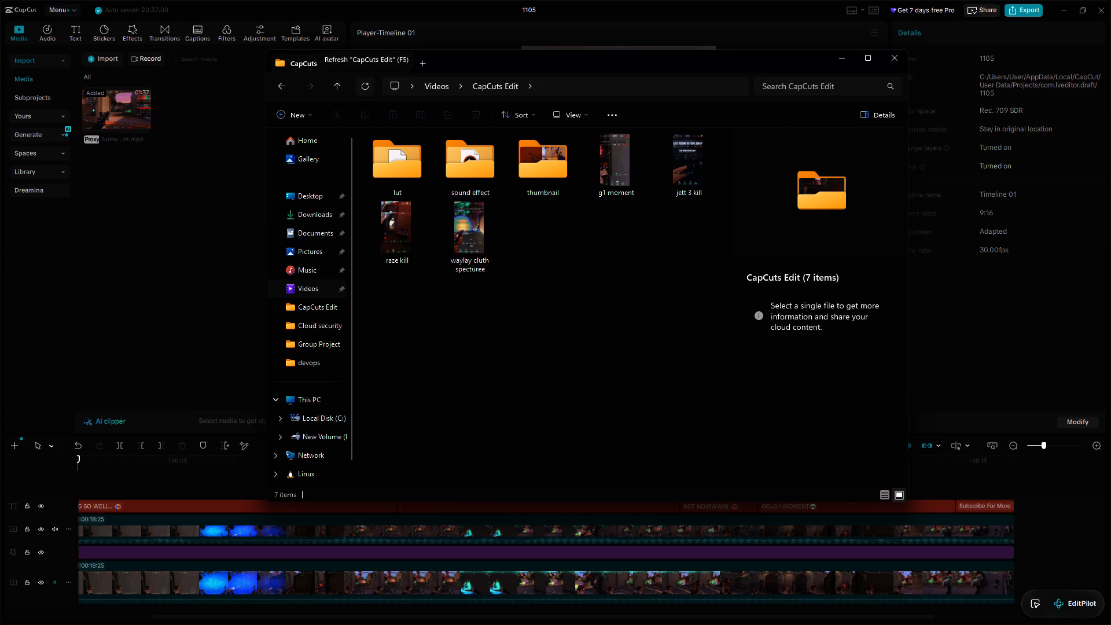
# Open the exported g1 moment video in Media Player, watch it through, and close the player.
pyautogui.click(621, 183)
pyautogui.doubleClick(623, 182)
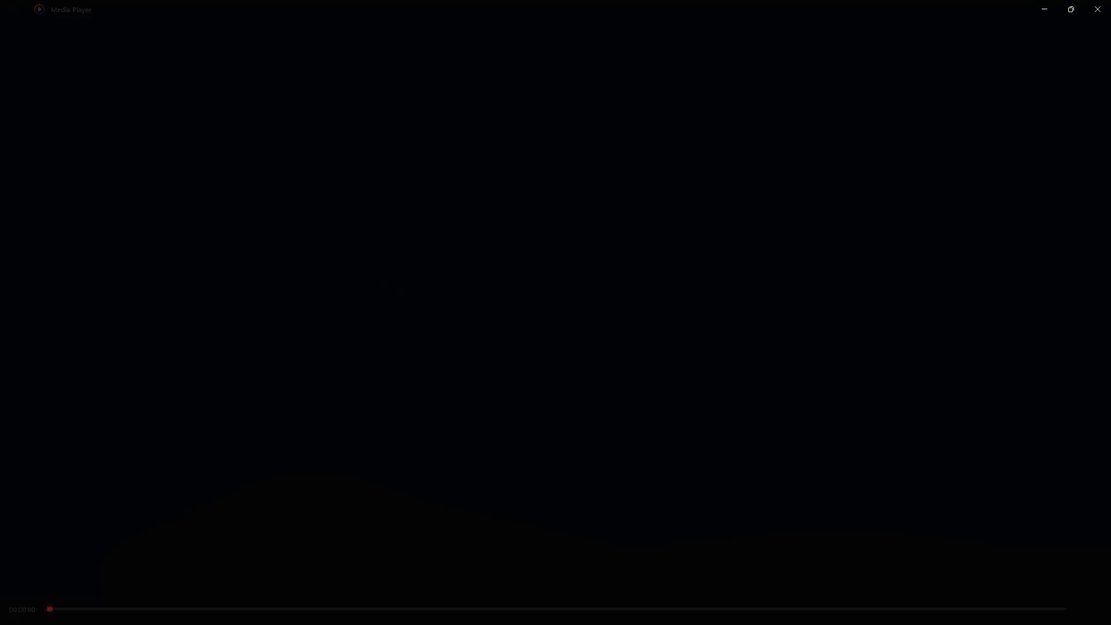
pyautogui.press('Escape')
pyautogui.press('Escape')
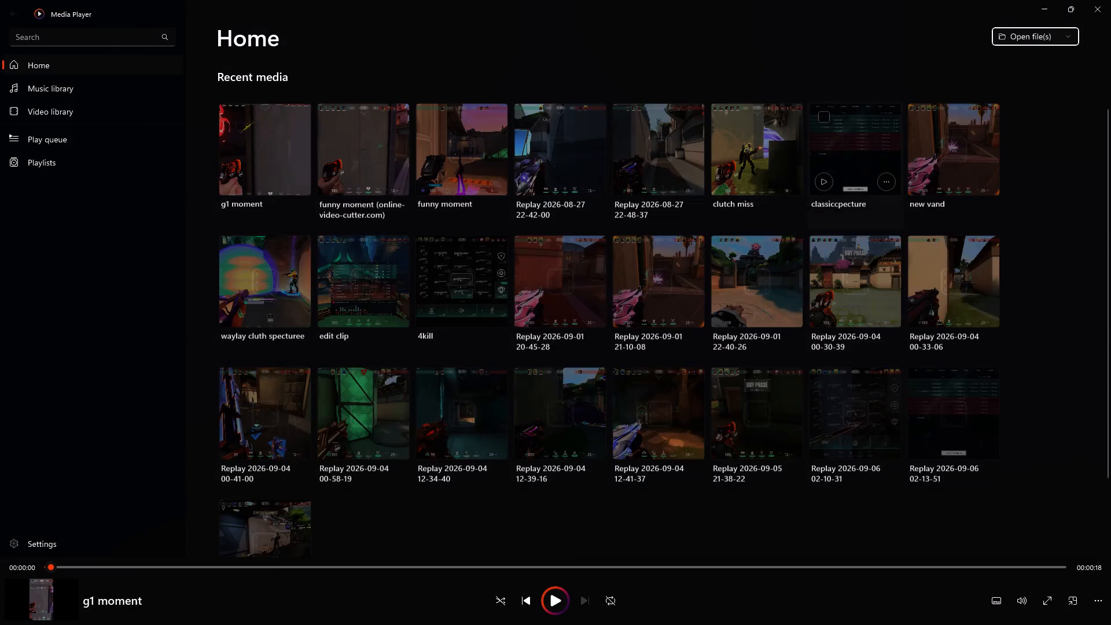
pyautogui.press('Escape')
pyautogui.click(1105, 1)
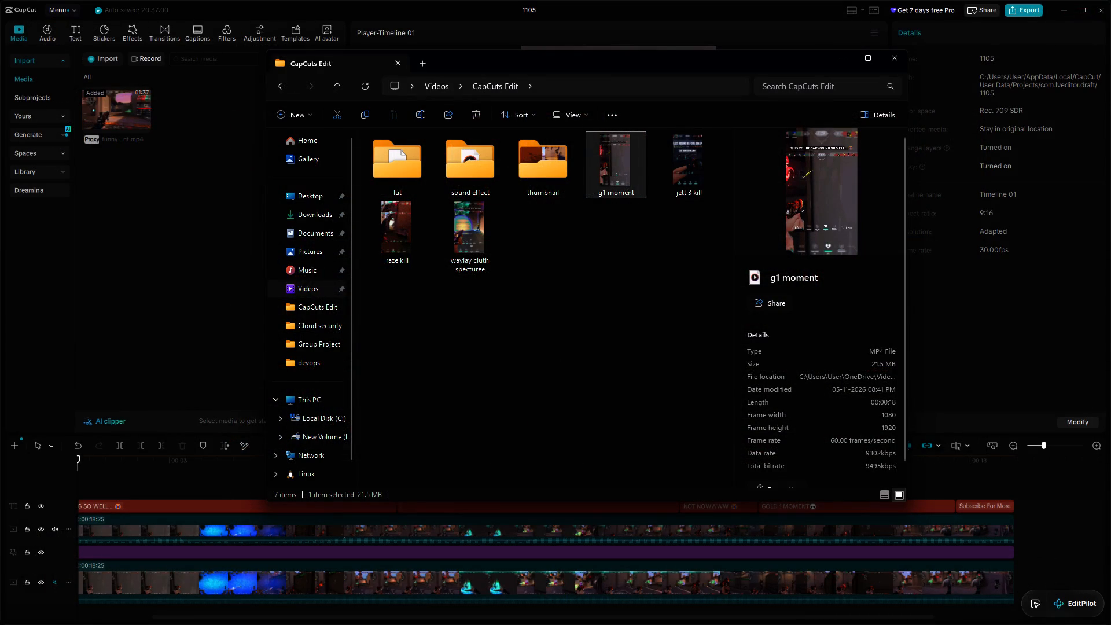
# Leave the editor for the CapCut home screen, rename project 1105 as g1 moment, and close CapCut.
pyautogui.click(1094, 8)
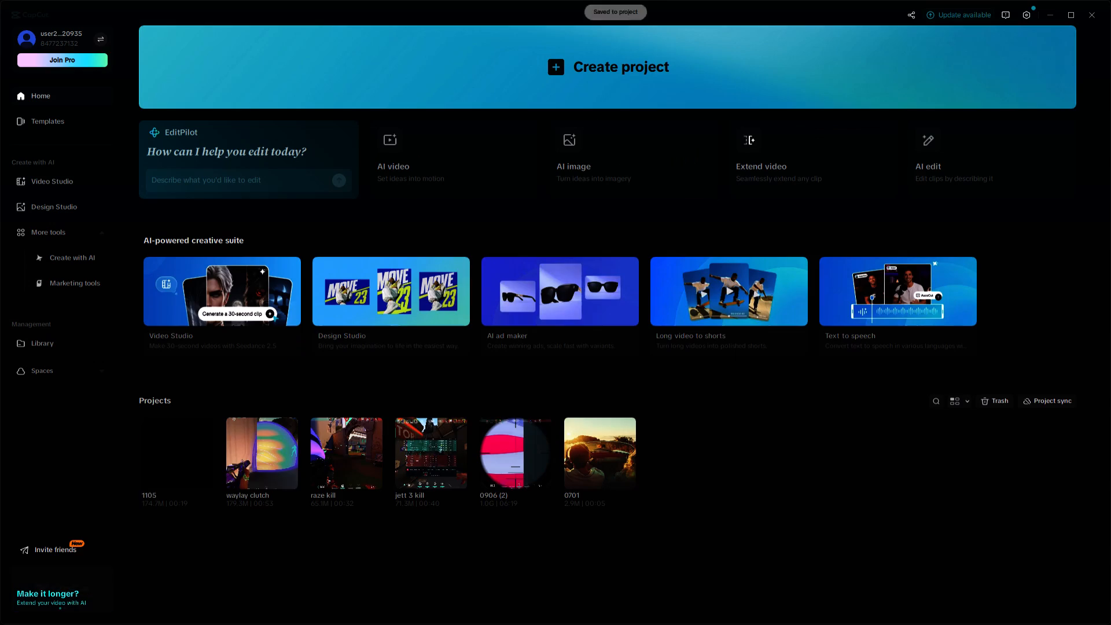
pyautogui.click(205, 480)
pyautogui.click(227, 508)
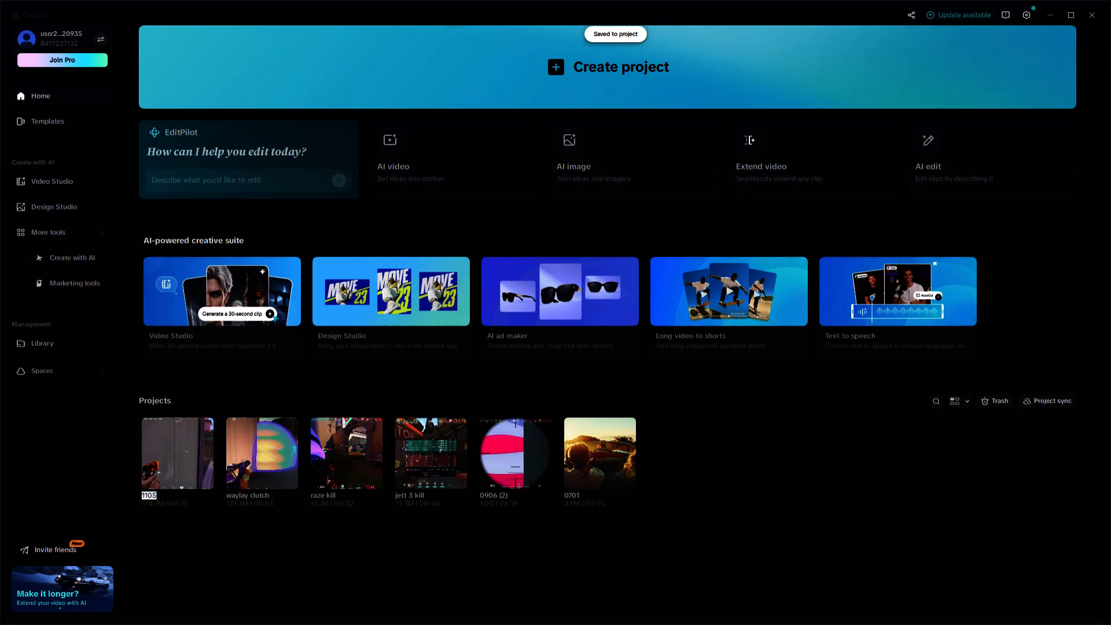
pyautogui.write('gol')
pyautogui.press('BackSpace')
pyautogui.press('BackSpace')
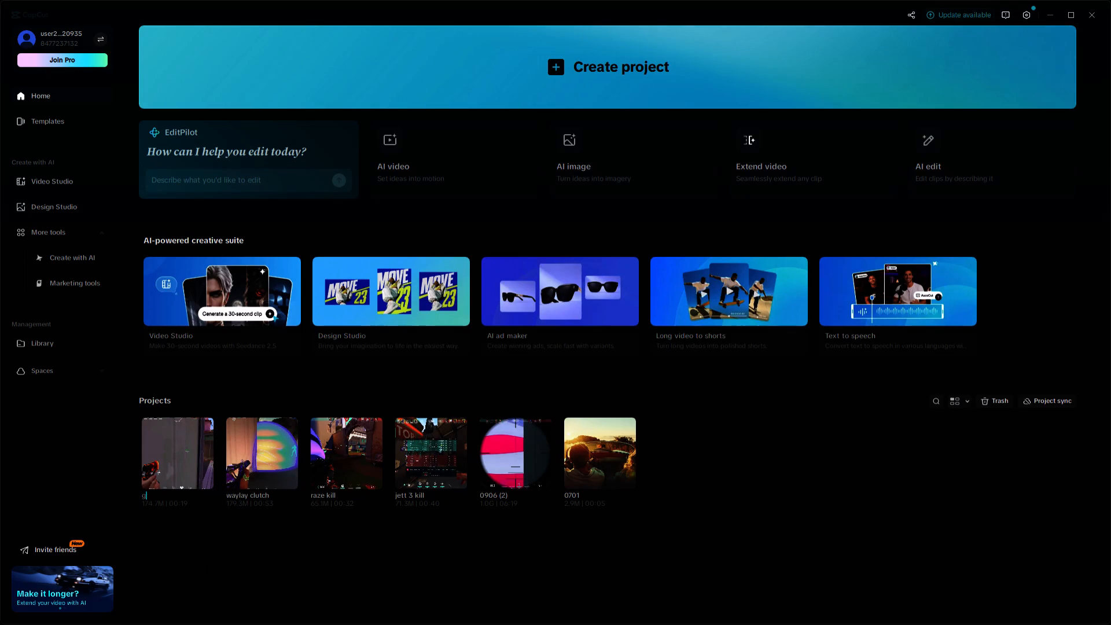
pyautogui.write('1 mo')
pyautogui.press('BackSpace')
pyautogui.press('BackSpace')
pyautogui.press('BackSpace')
pyautogui.press('space')
pyautogui.write('moment')
pyautogui.press('Return')
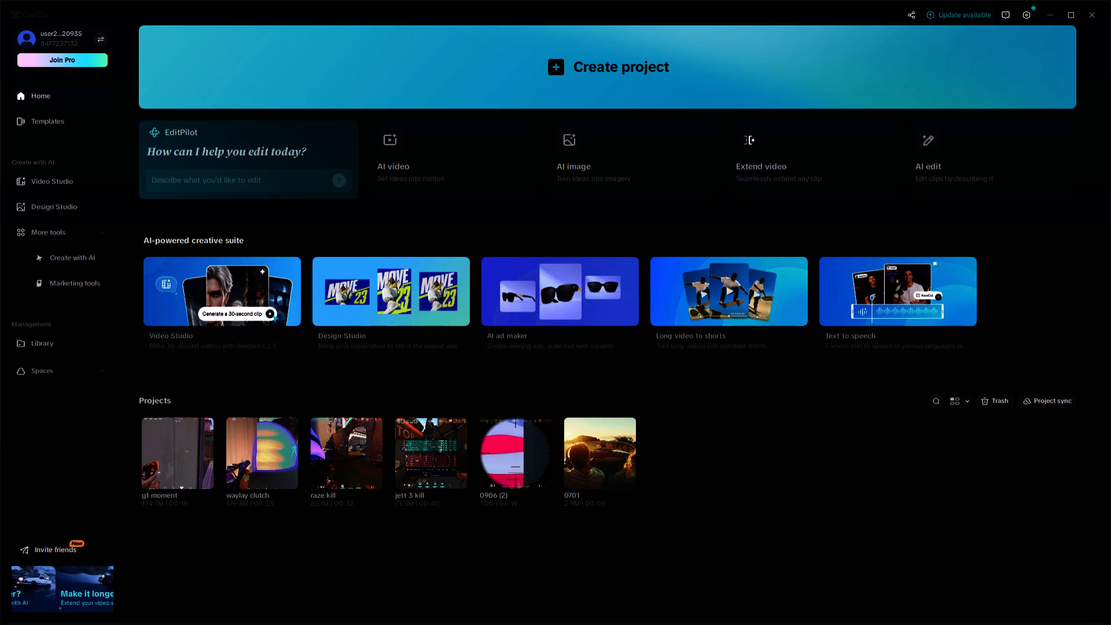
pyautogui.click(1095, 11)
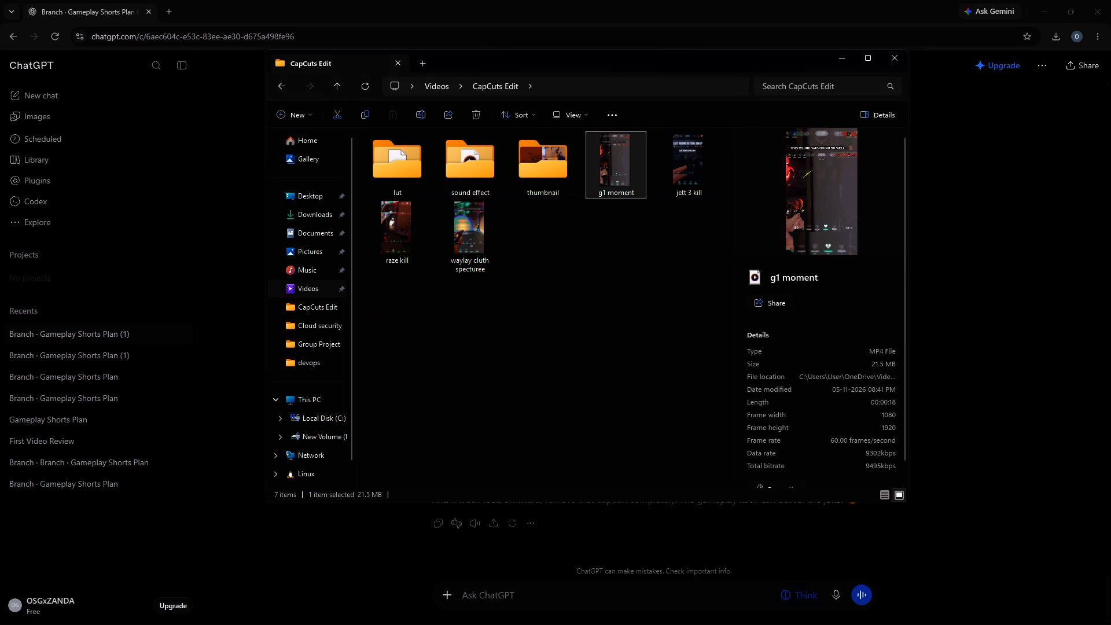
pyautogui.click(172, 10)
pyautogui.click(864, 608)
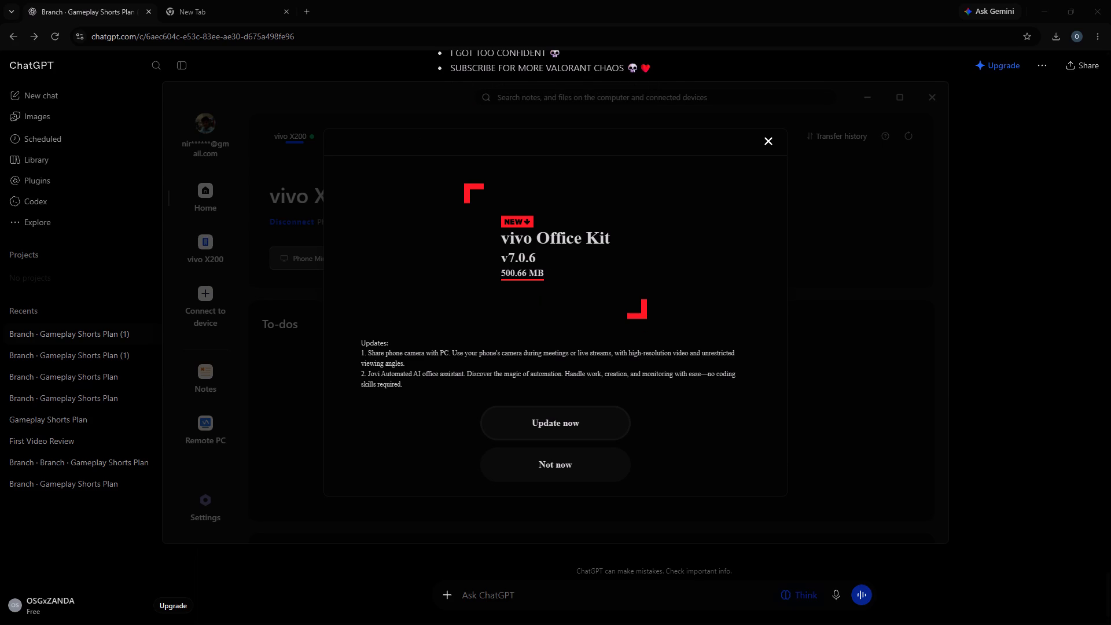
# Decline the vivo Office Kit update for now.
pyautogui.click(563, 470)
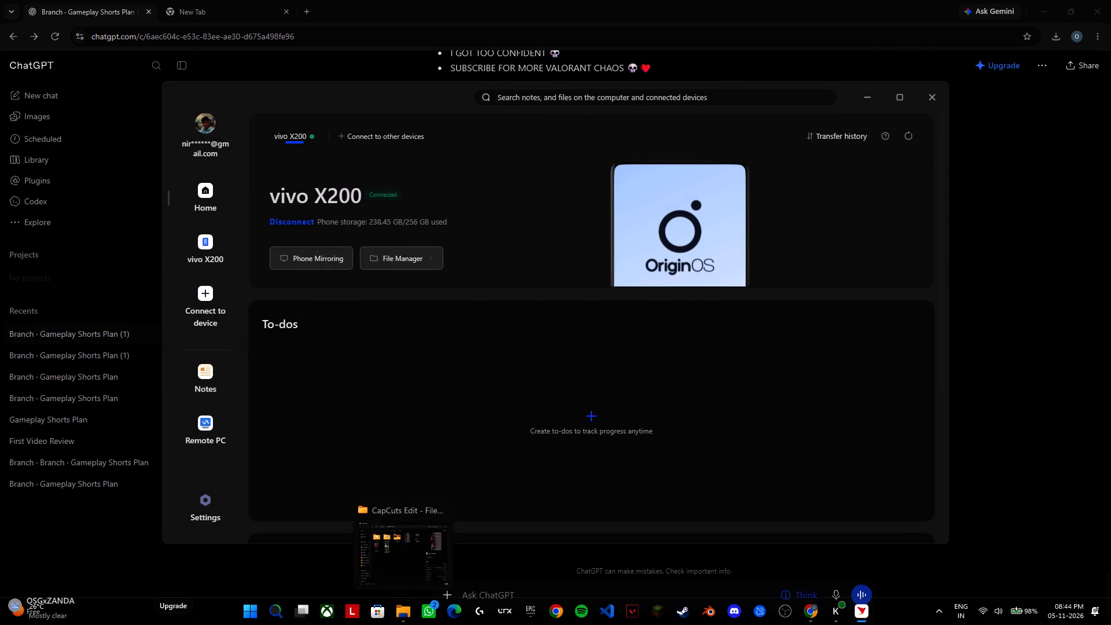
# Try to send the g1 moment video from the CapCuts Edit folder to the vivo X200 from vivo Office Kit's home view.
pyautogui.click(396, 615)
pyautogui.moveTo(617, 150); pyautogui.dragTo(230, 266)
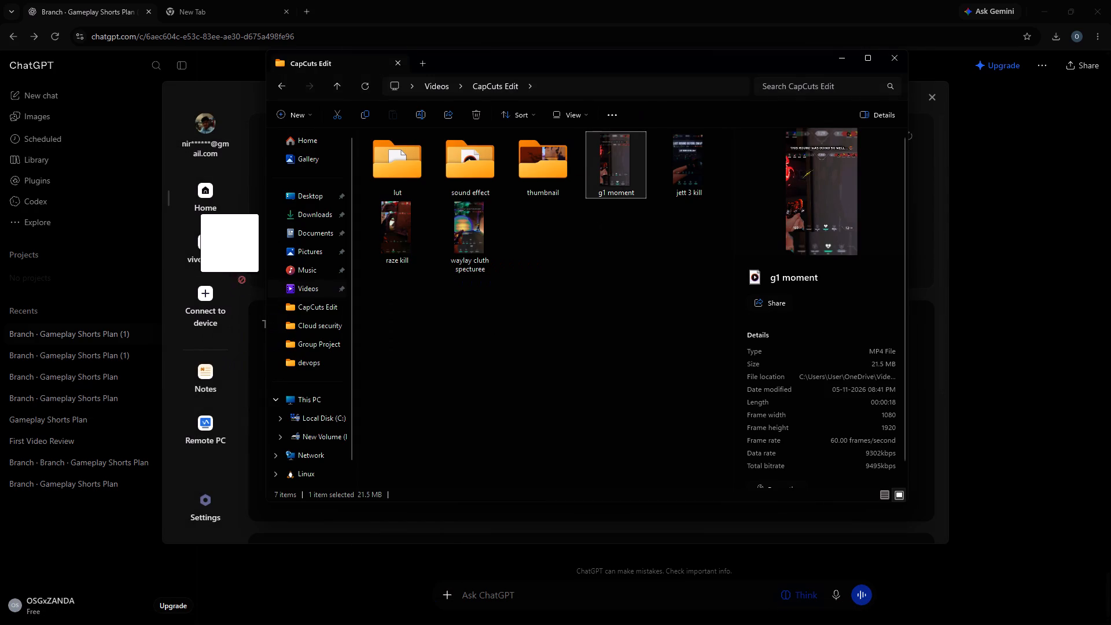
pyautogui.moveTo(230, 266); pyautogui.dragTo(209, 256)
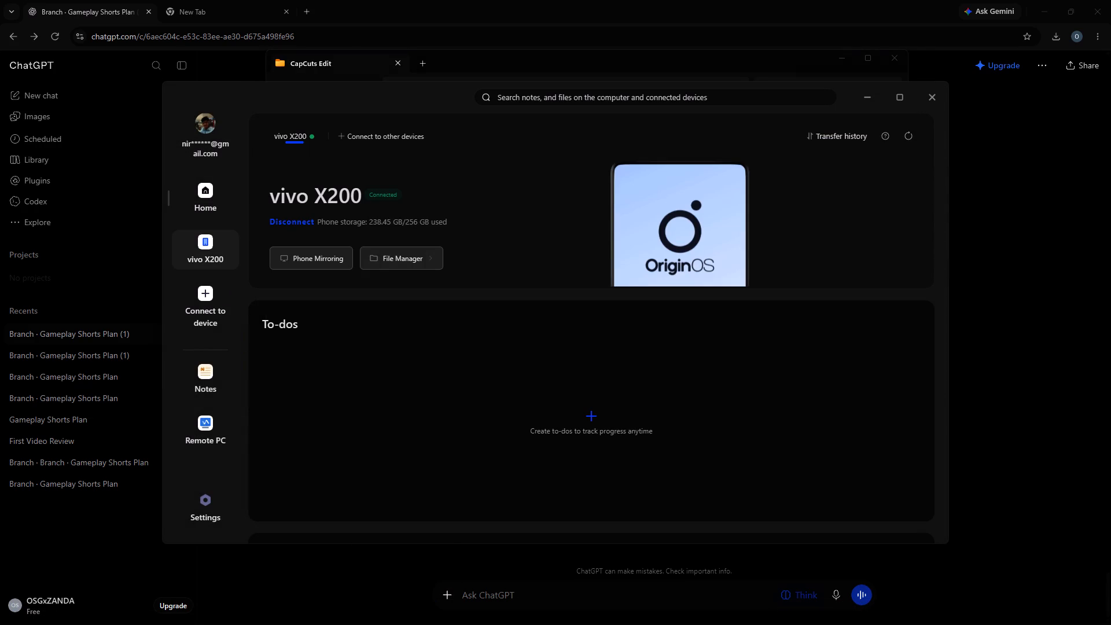
# Transfer the g1 moment video from the CapCuts Edit folder into the vivo X200's File Manager, and close vivo Office Kit.
pyautogui.click(219, 253)
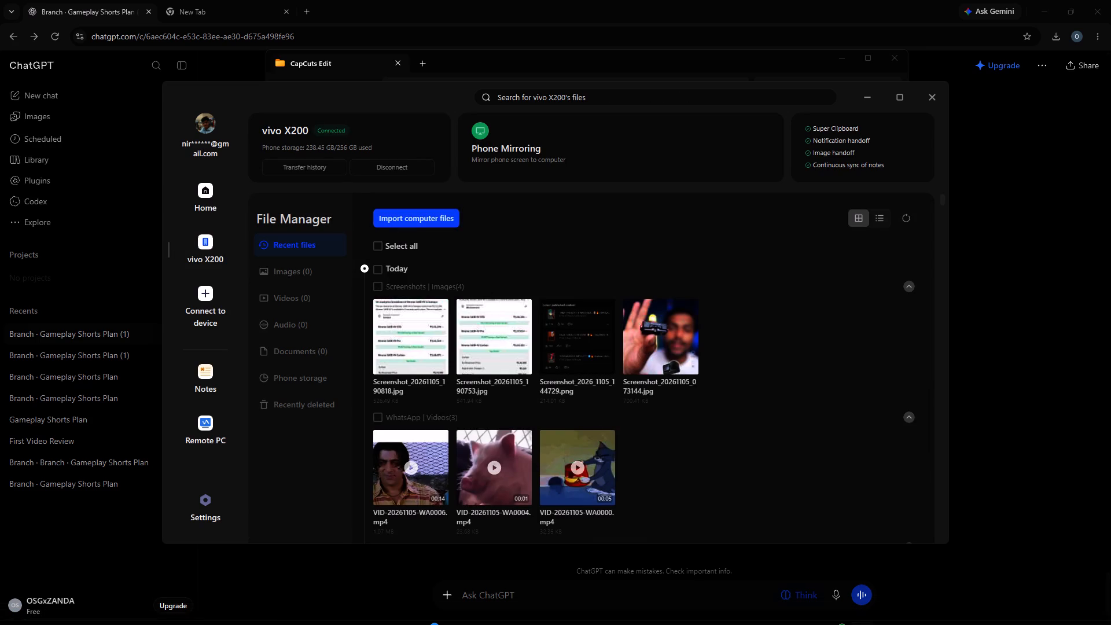
pyautogui.click(400, 609)
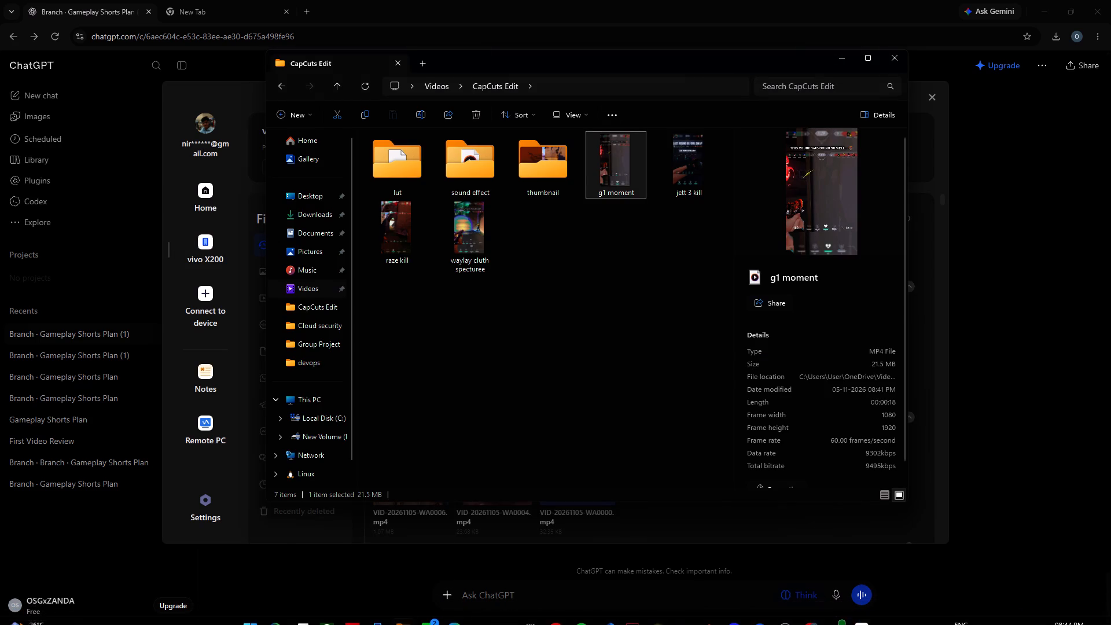
pyautogui.moveTo(614, 161); pyautogui.dragTo(914, 310)
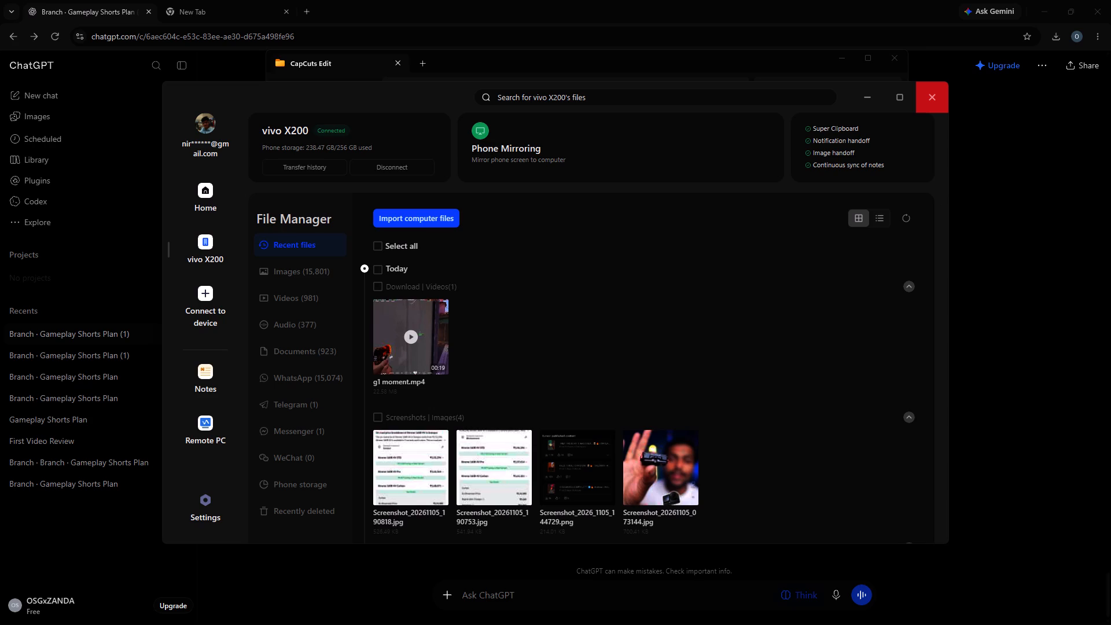
pyautogui.click(937, 97)
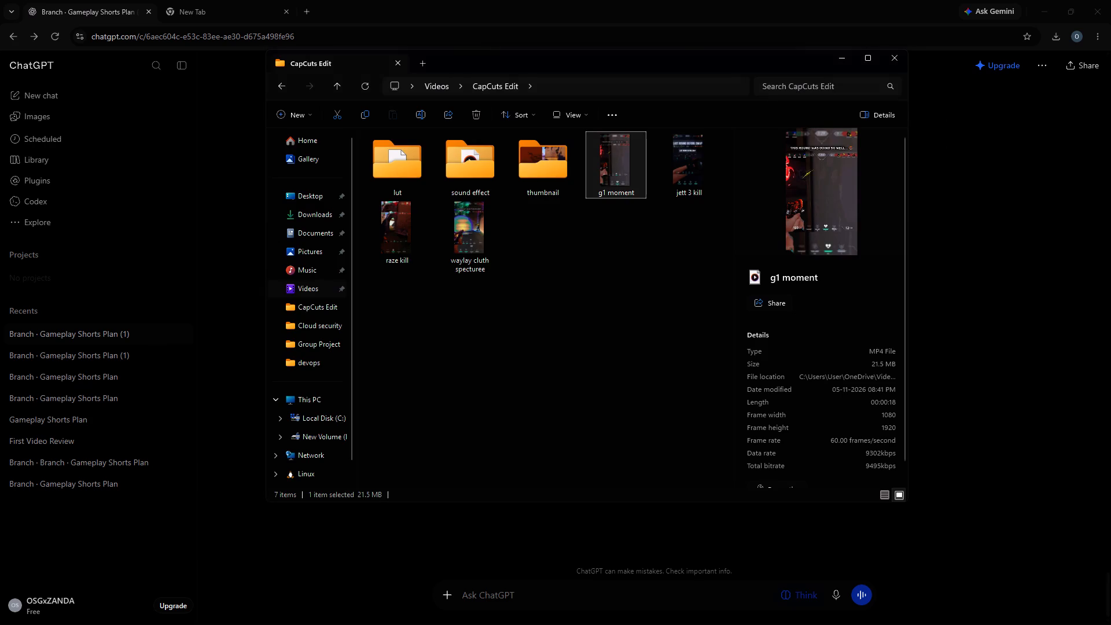
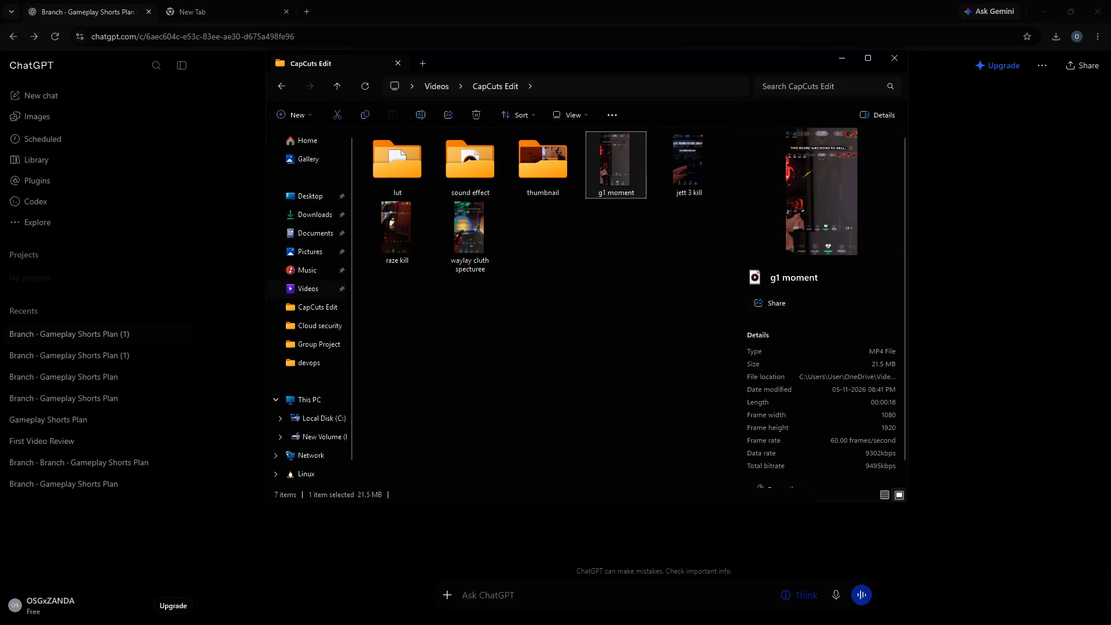
# Close the CapCuts Edit folder window and return to the ChatGPT conversation.
pyautogui.click(893, 61)
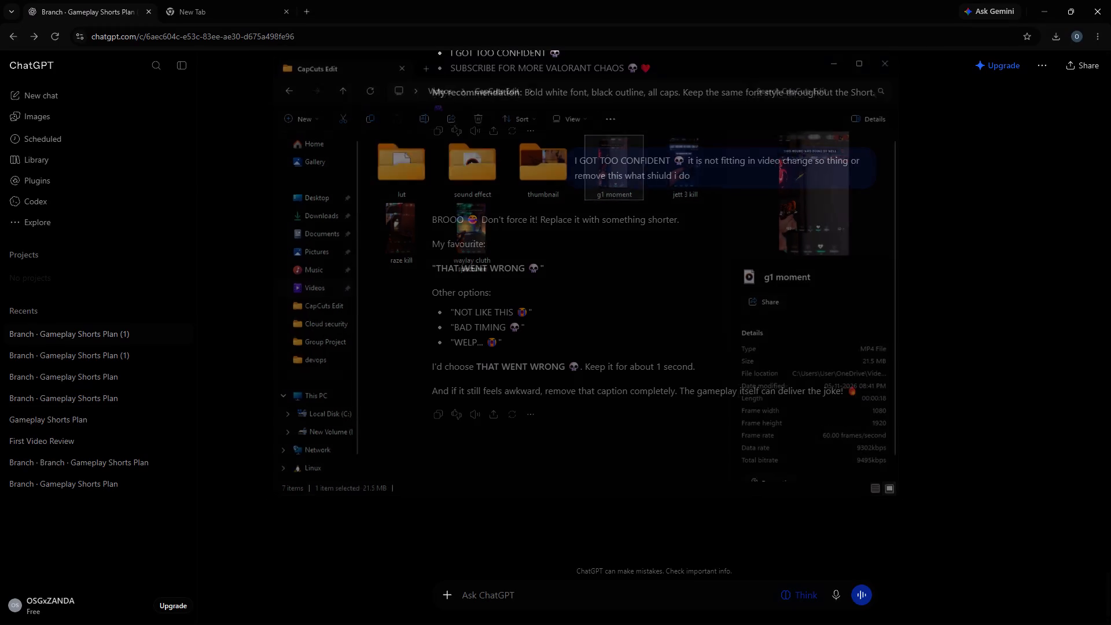
pyautogui.scroll(-1, 649, 323)
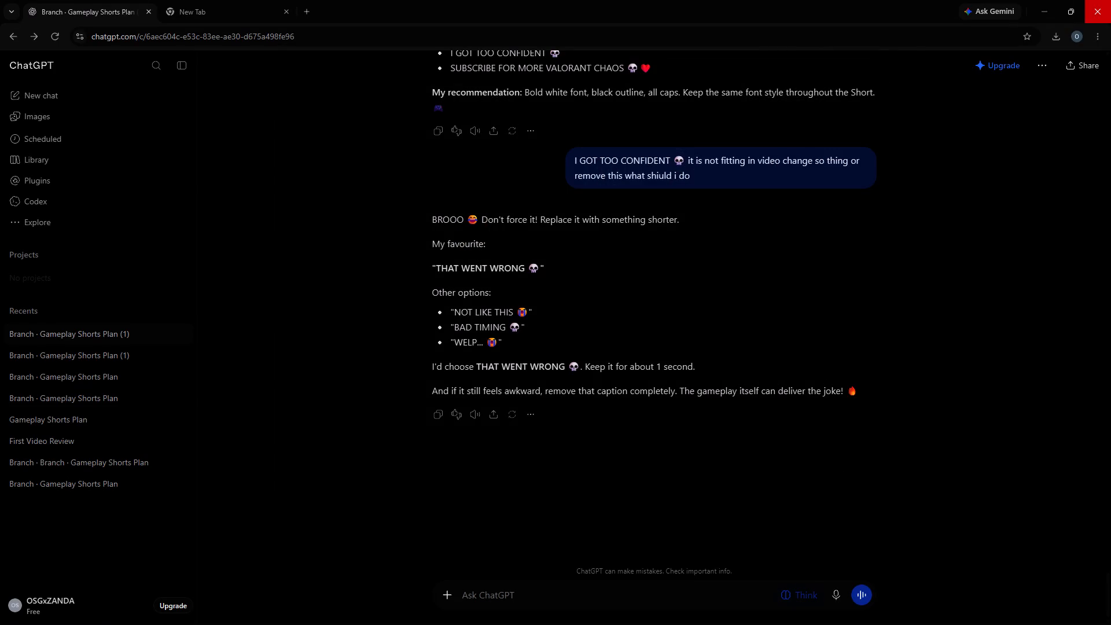
# Search Google for yt studio login in the already open empty browser tab.
pyautogui.click(247, 19)
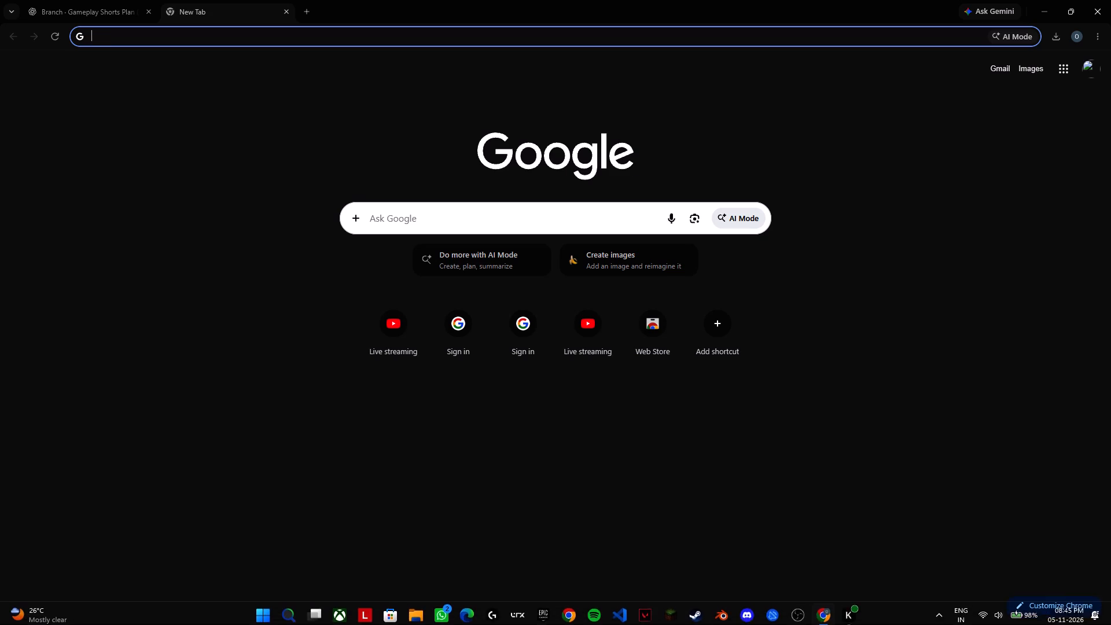
pyautogui.click(449, 219)
pyautogui.click(402, 250)
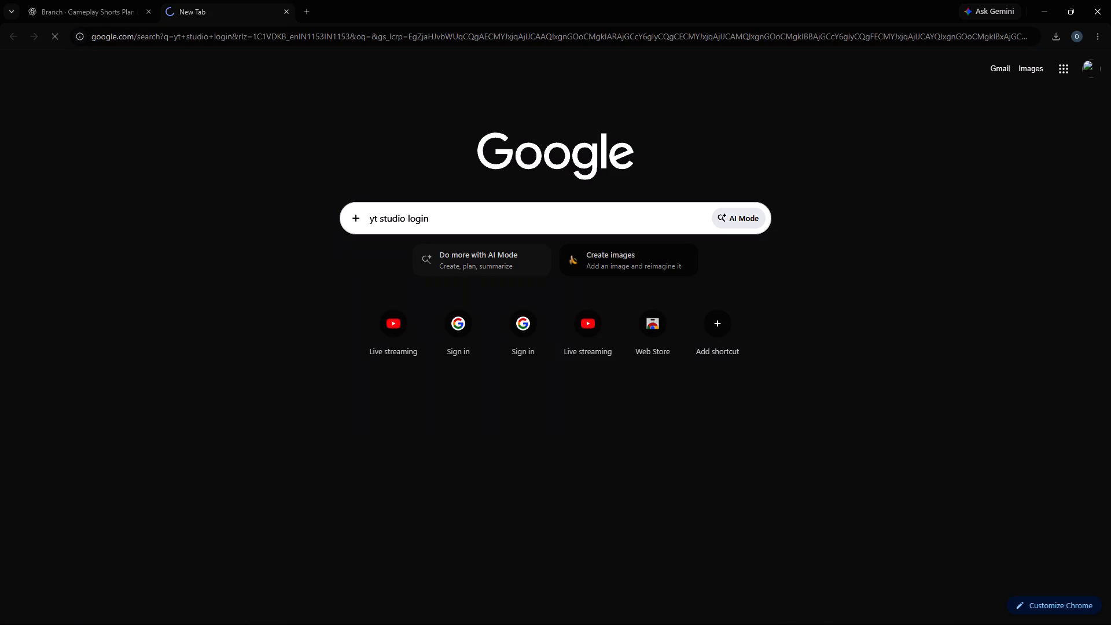